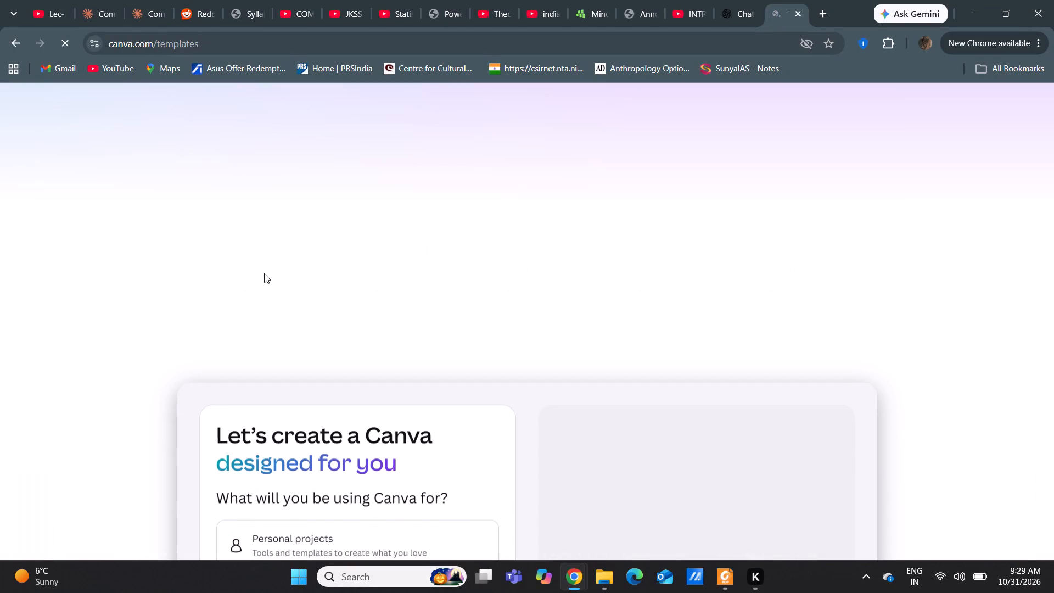
# Choose Personal projects as the intended use in the Canva setup questions.
pyautogui.scroll(-3, 281, 319)
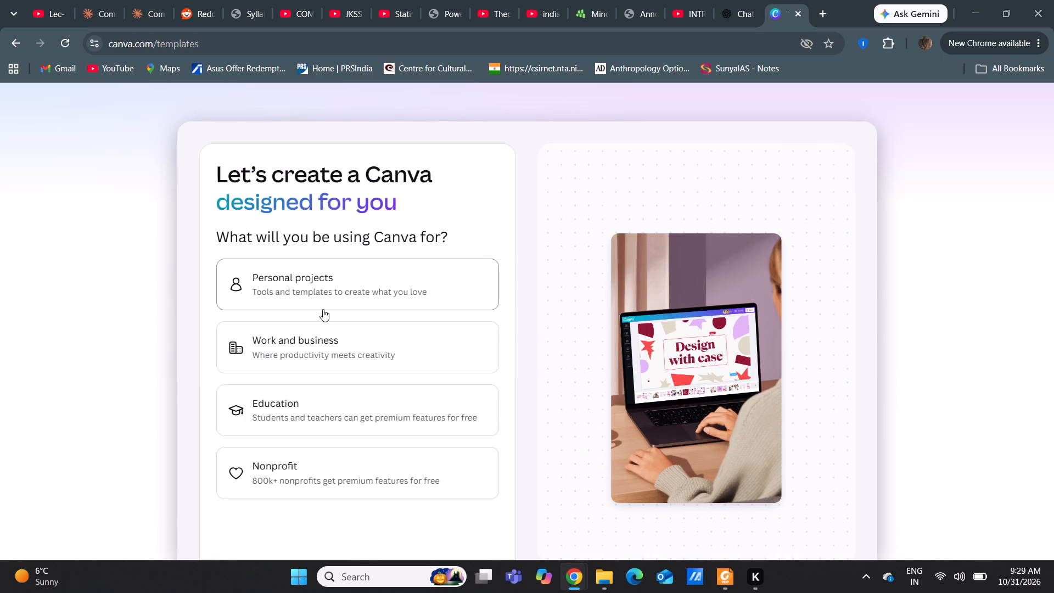
pyautogui.scroll(-2, 323, 309)
pyautogui.scroll(2, 111, 260)
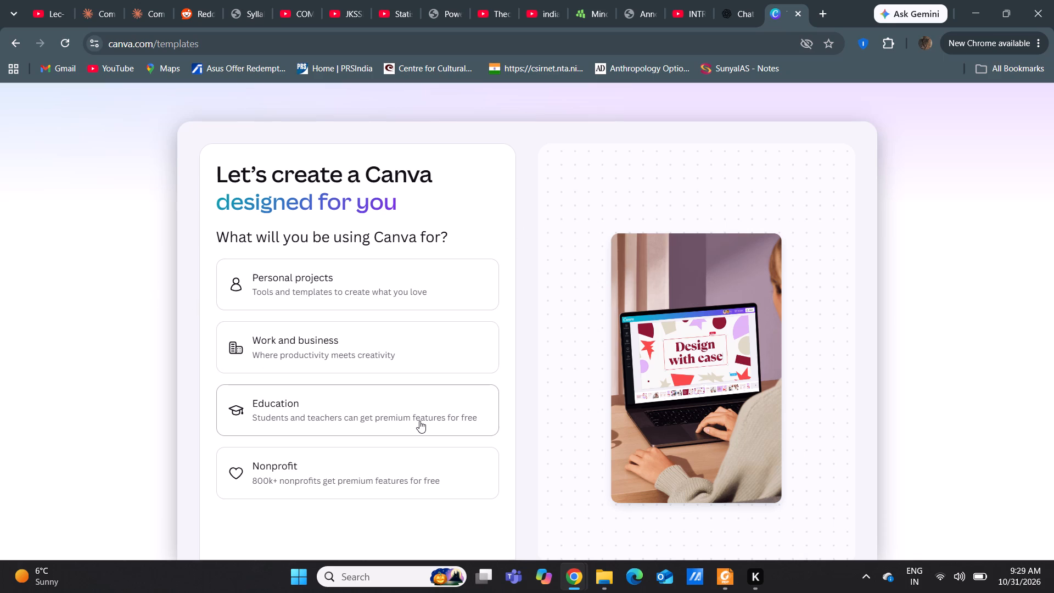
pyautogui.scroll(-3, 193, 406)
pyautogui.scroll(3, 191, 390)
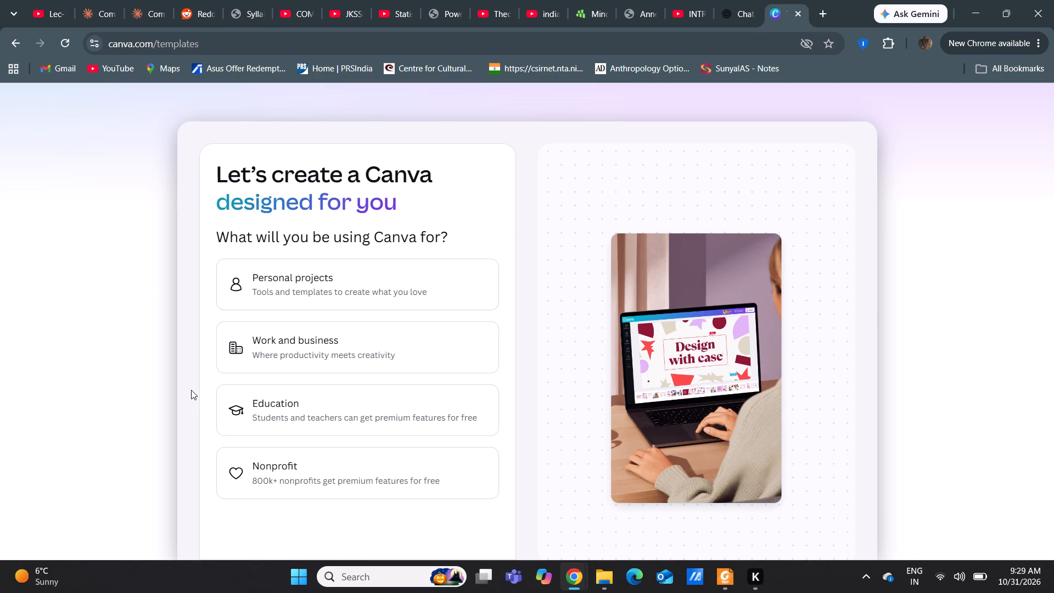
pyautogui.scroll(1, 191, 390)
pyautogui.click(346, 272)
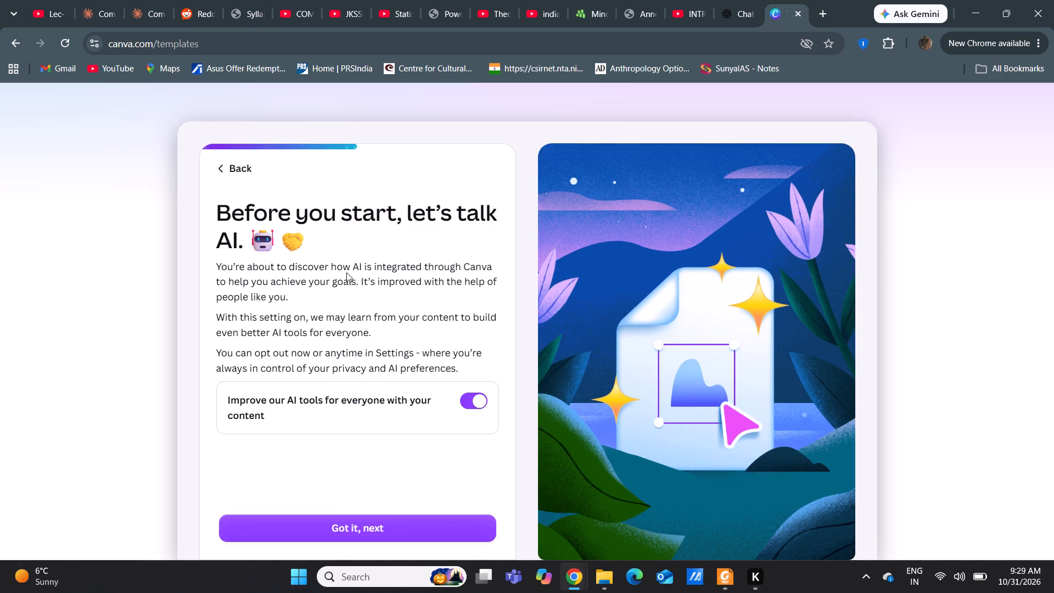
pyautogui.scroll(-1, 423, 387)
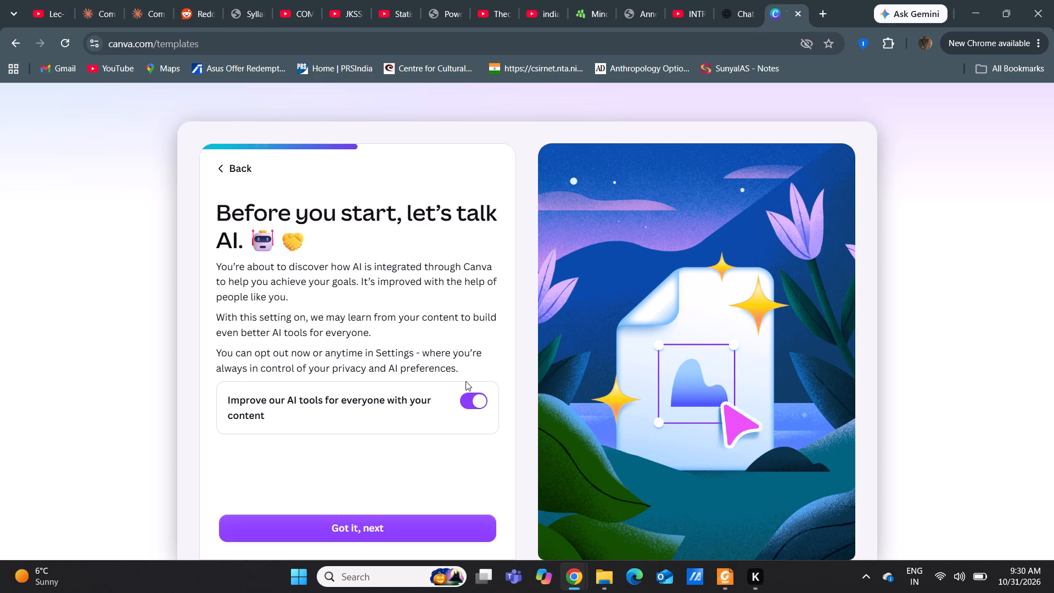
# Accept the AI notice in the setup, leaving the option to improve AI tools with your content switched on.
pyautogui.click(375, 530)
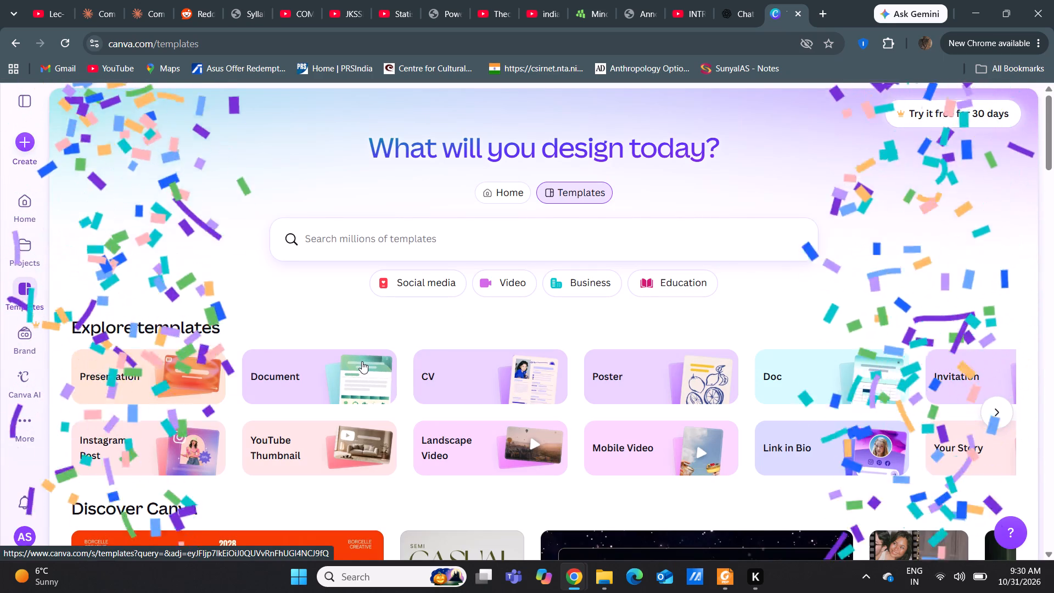
# Open the Instagram Post category from the Explore templates section.
pyautogui.scroll(-1, 362, 361)
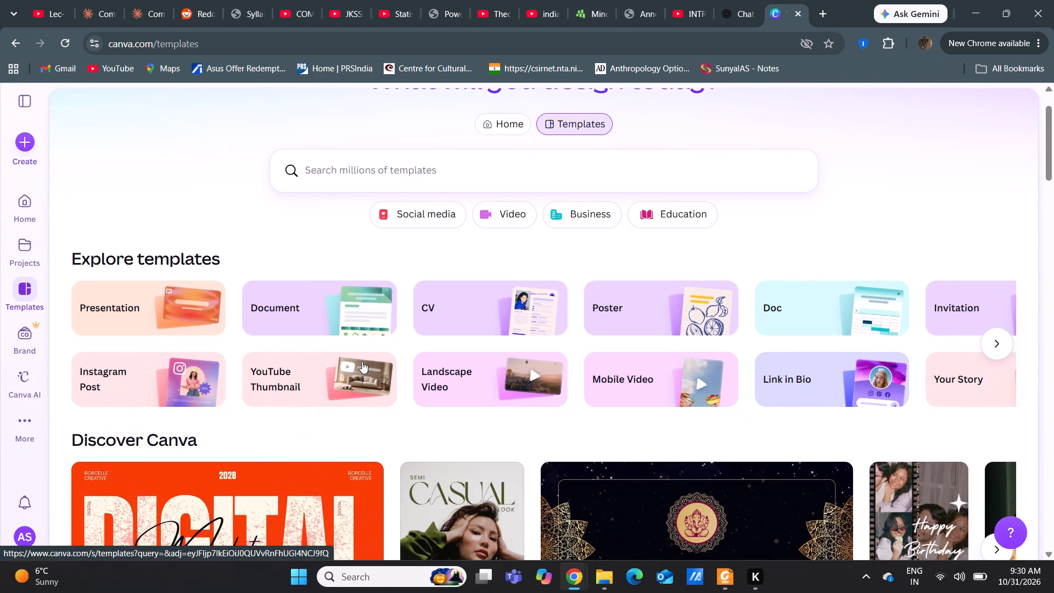
pyautogui.scroll(-2, 362, 361)
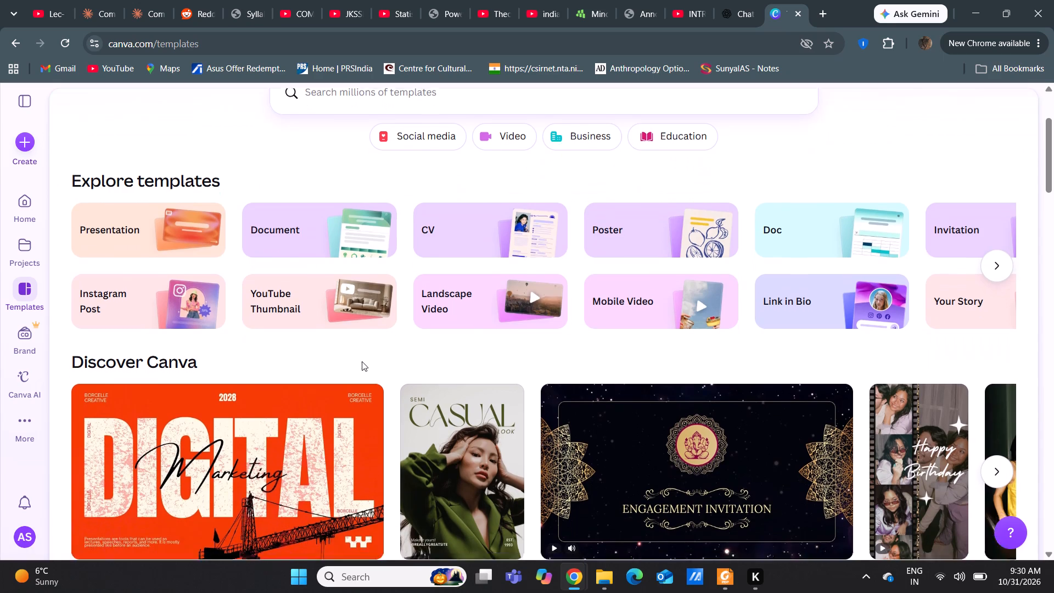
pyautogui.scroll(1, 362, 361)
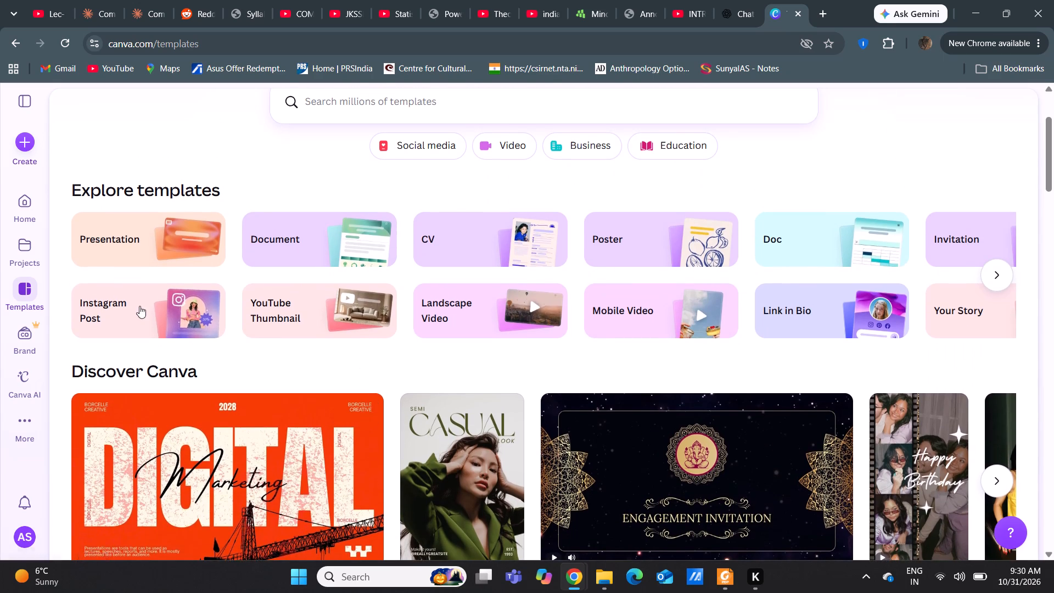
pyautogui.click(139, 306)
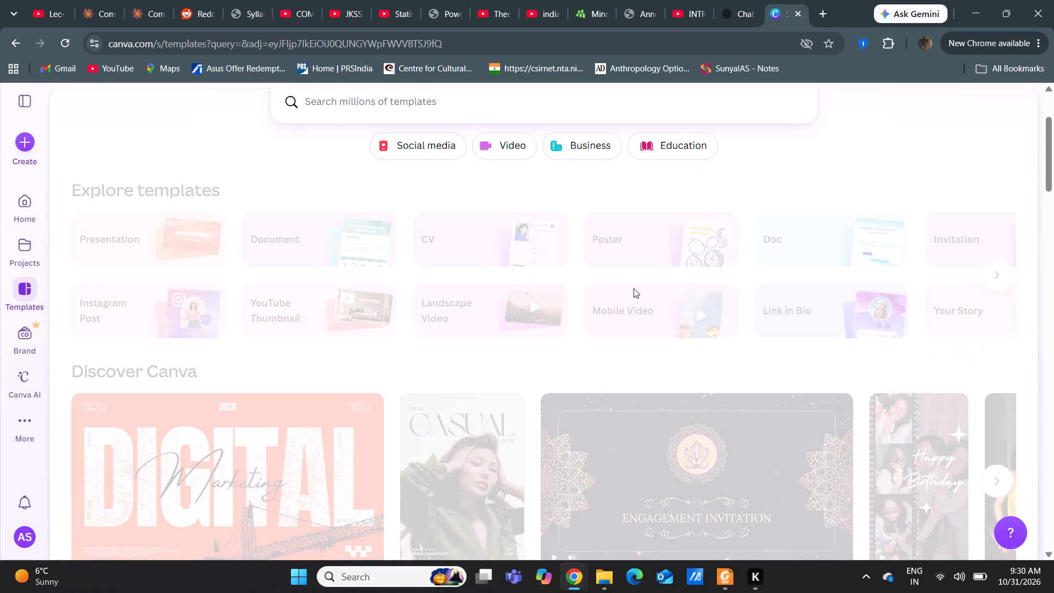
# Find the White and Blue Minimalist Europe Travel Photo Dump Instagram Post template, preview its pages and open it for customising.
pyautogui.scroll(-6, 682, 368)
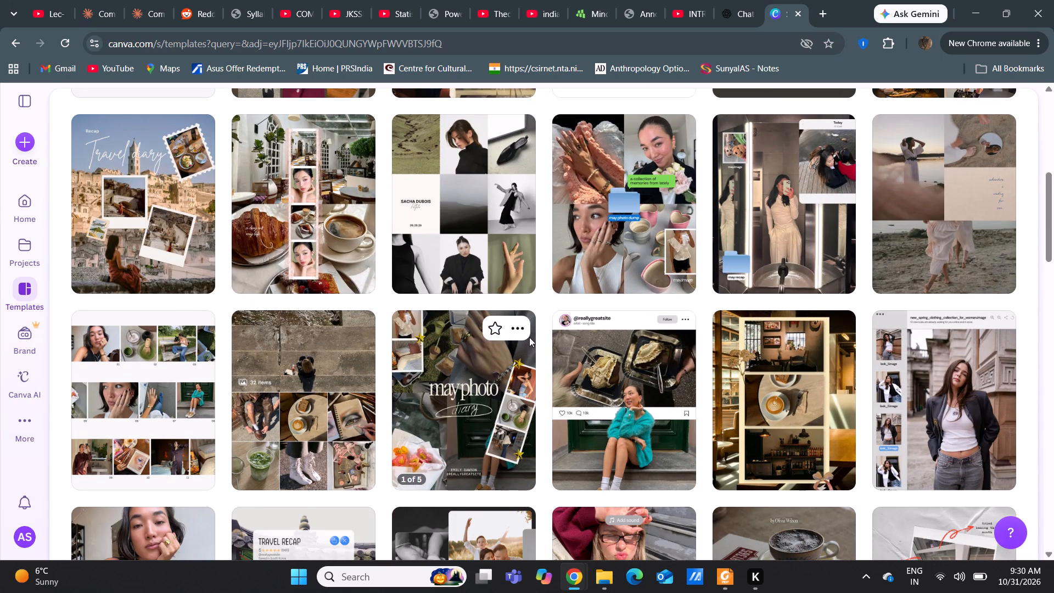
pyautogui.scroll(-3, 529, 337)
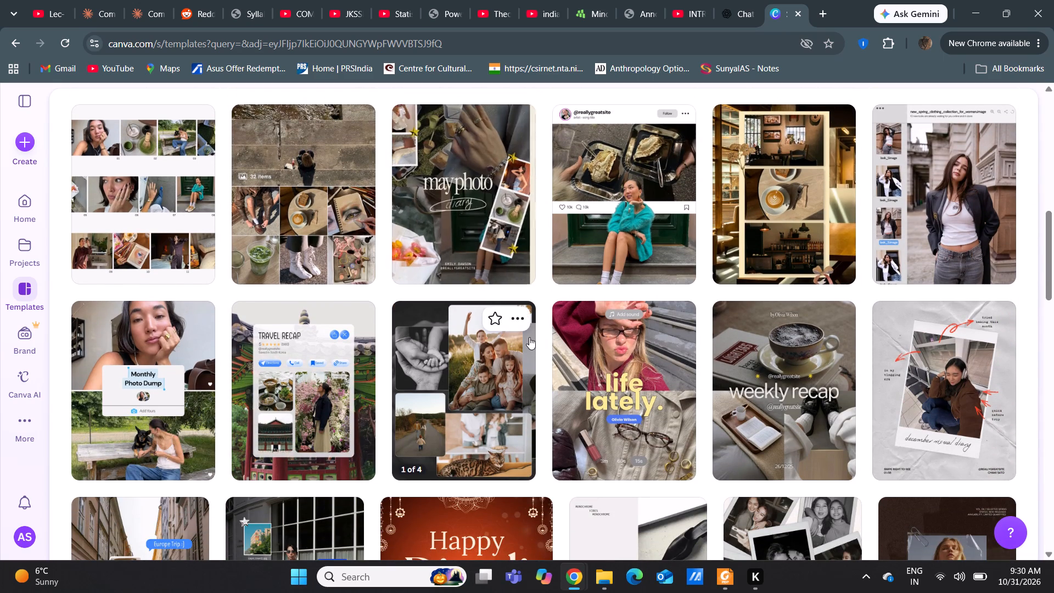
pyautogui.scroll(-2, 529, 337)
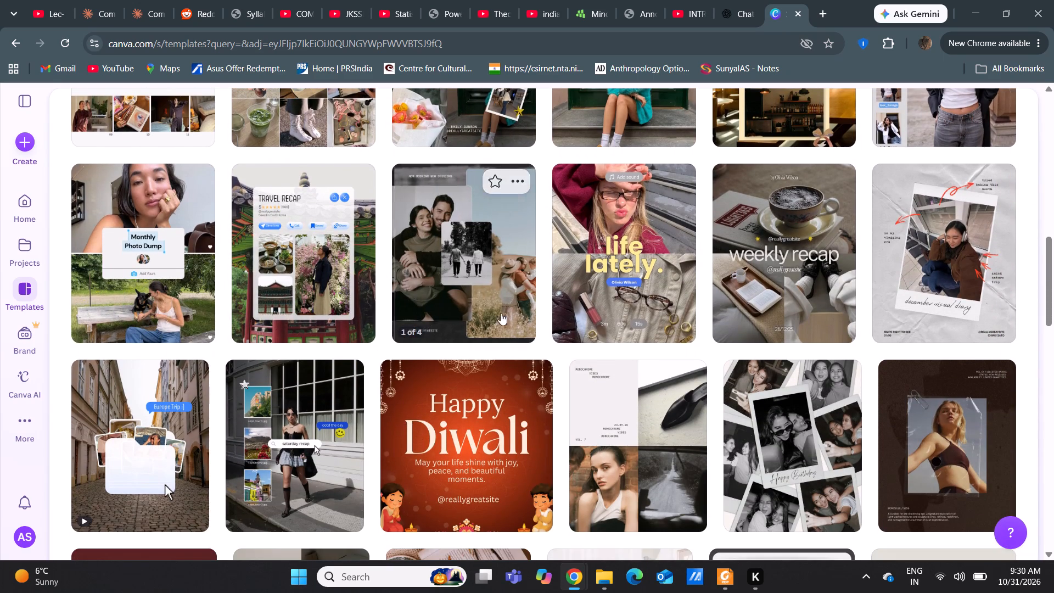
pyautogui.click(166, 451)
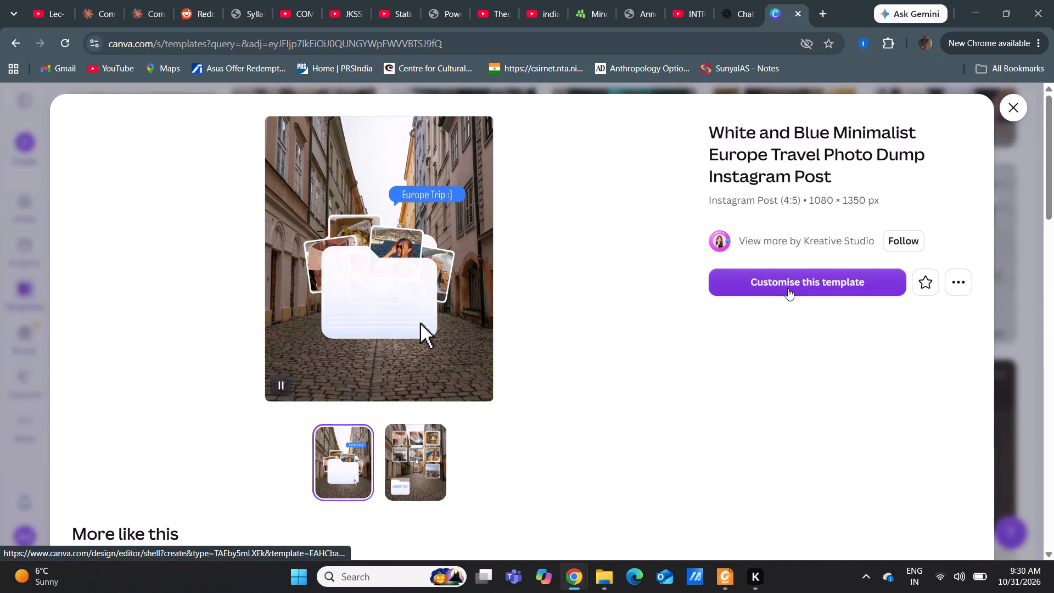
pyautogui.click(425, 428)
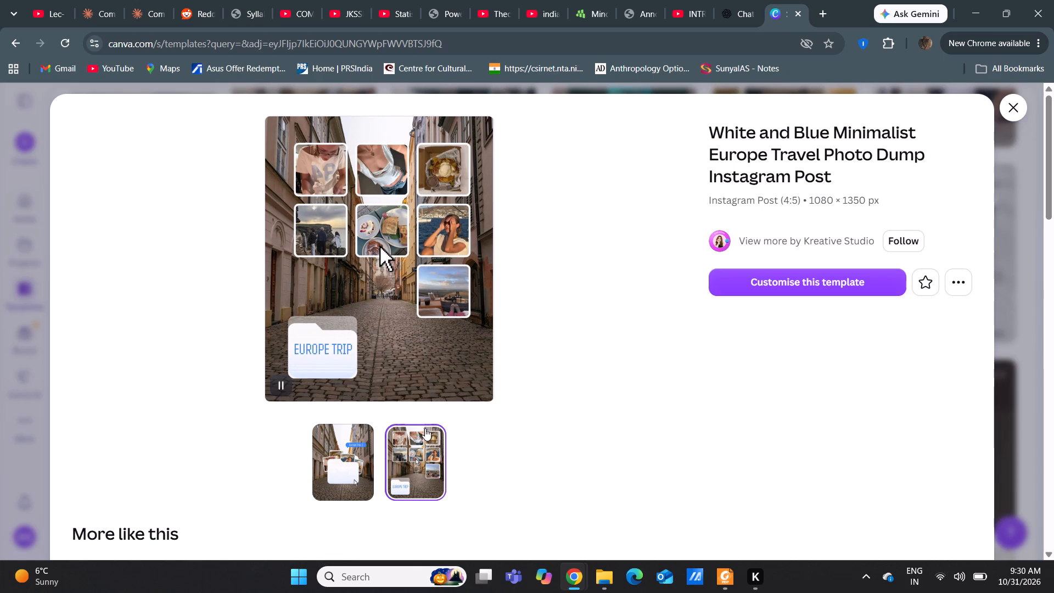
pyautogui.click(341, 435)
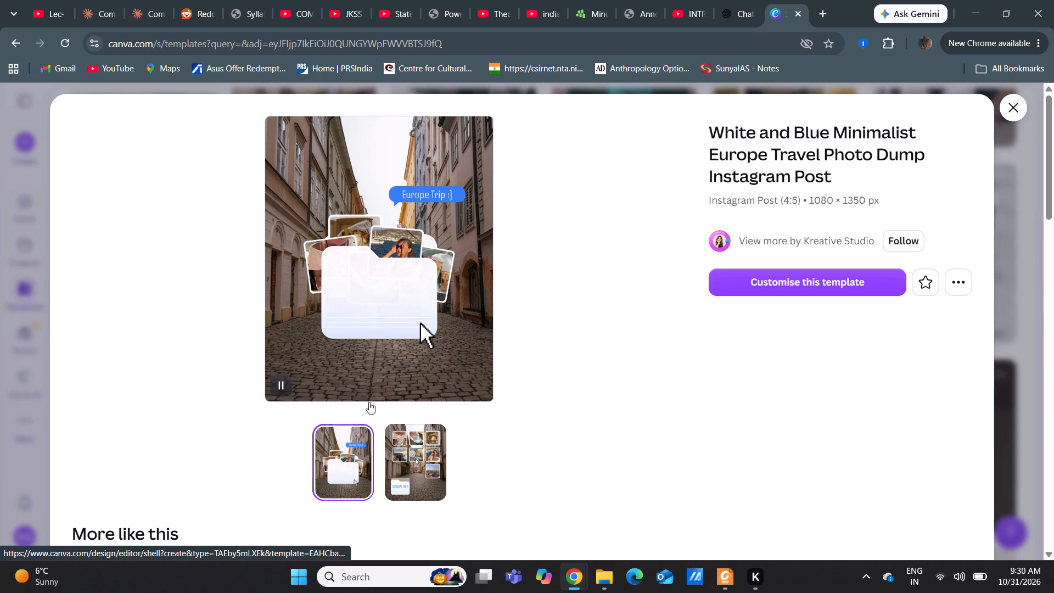
pyautogui.click(741, 280)
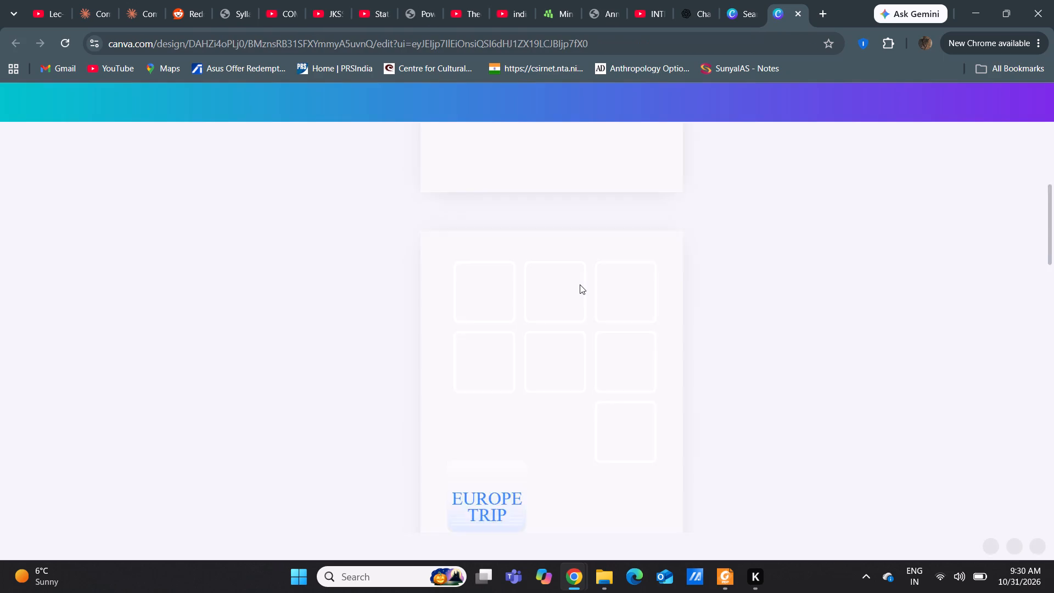
# Select the front panel of the white folder graphic on page 1 of the Europe trip design.
pyautogui.scroll(-3, 580, 284)
pyautogui.scroll(1, 580, 284)
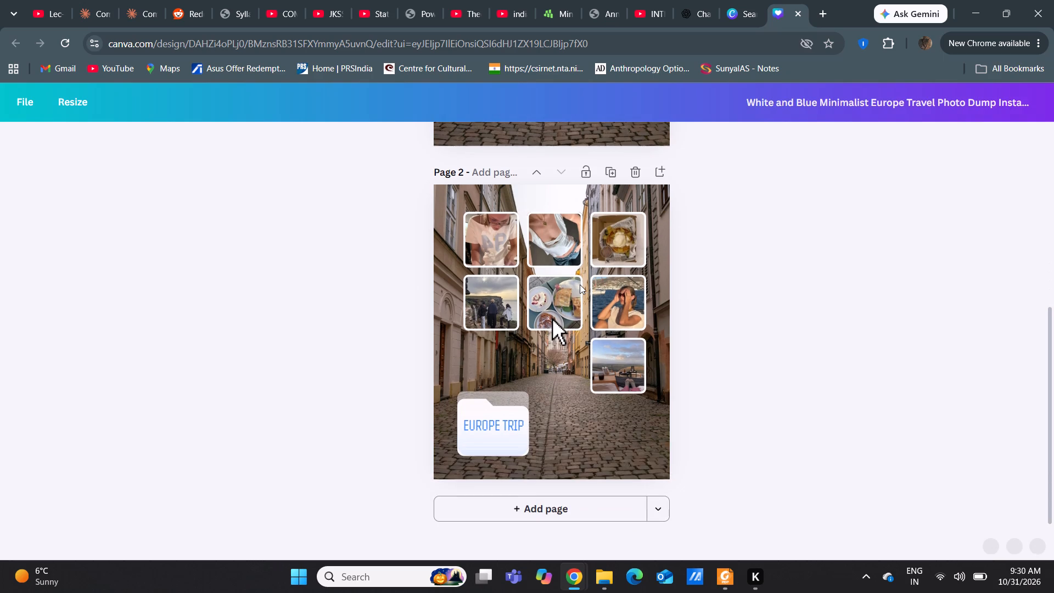
pyautogui.scroll(1, 580, 284)
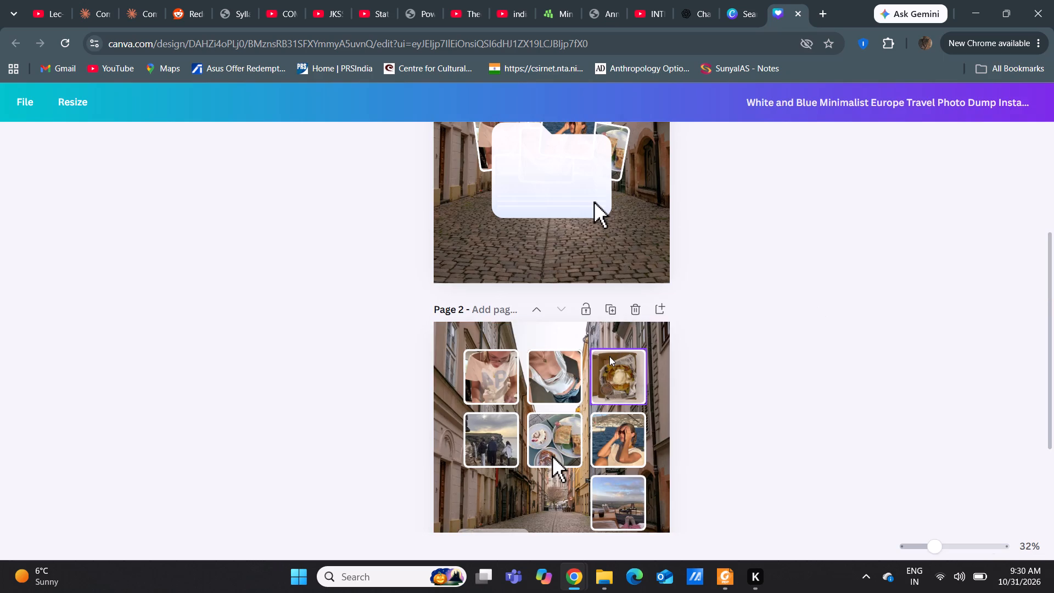
pyautogui.scroll(3, 552, 342)
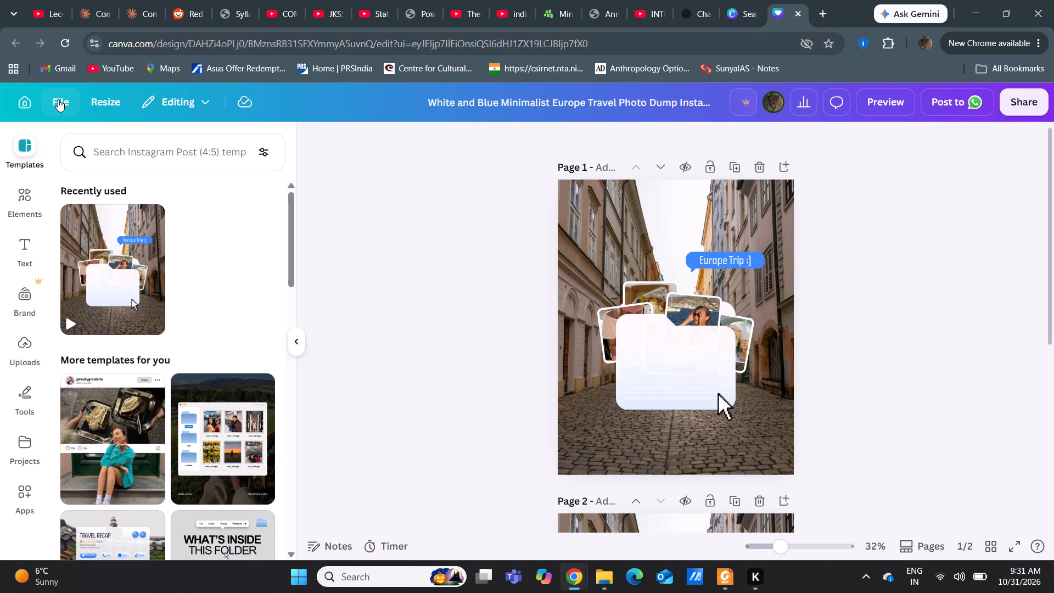
pyautogui.scroll(-5, 691, 382)
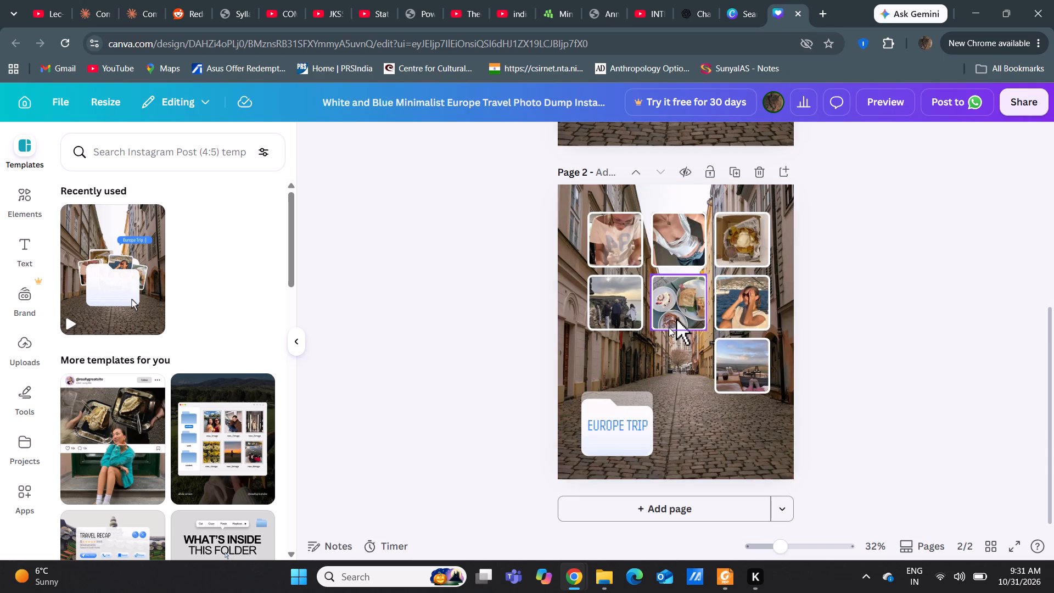
pyautogui.scroll(5, 669, 327)
pyautogui.click(669, 334)
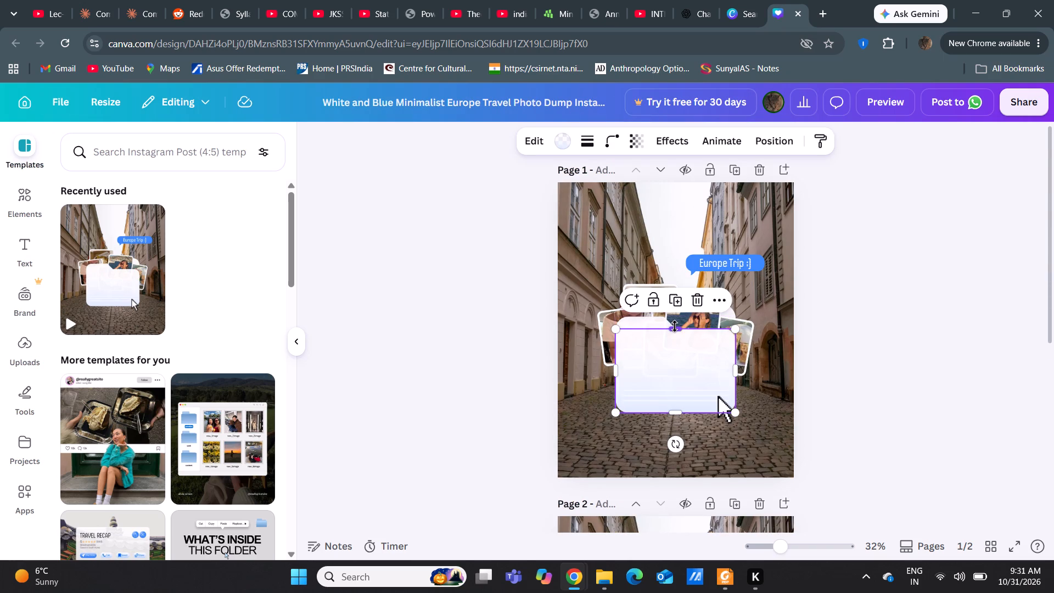
# Resize the pale blue folder front on page 1 into a smaller panel over the folder's lower-left area.
pyautogui.moveTo(675, 326); pyautogui.dragTo(676, 348)
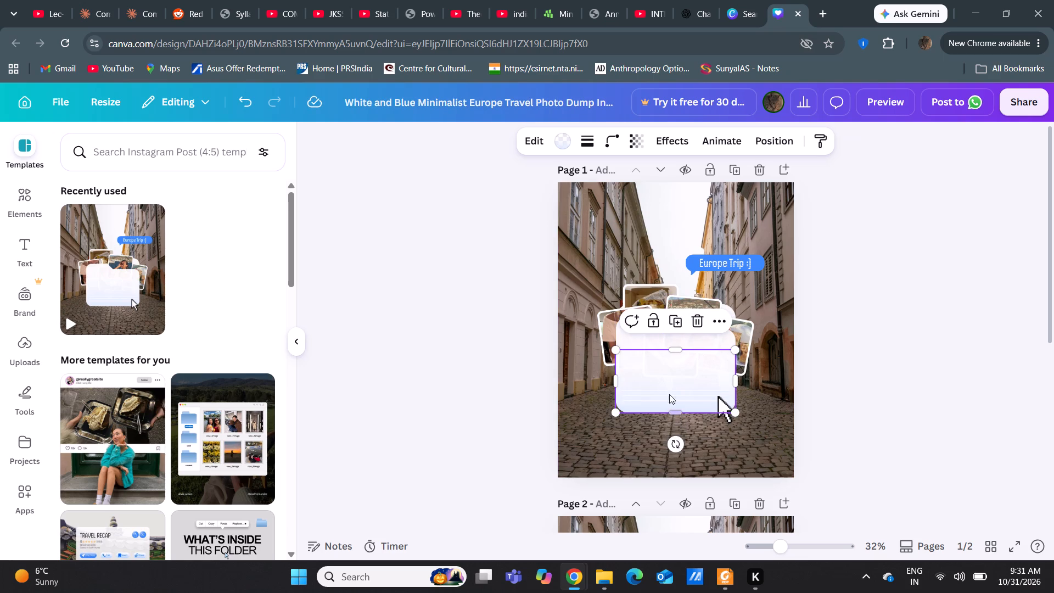
pyautogui.click(718, 326)
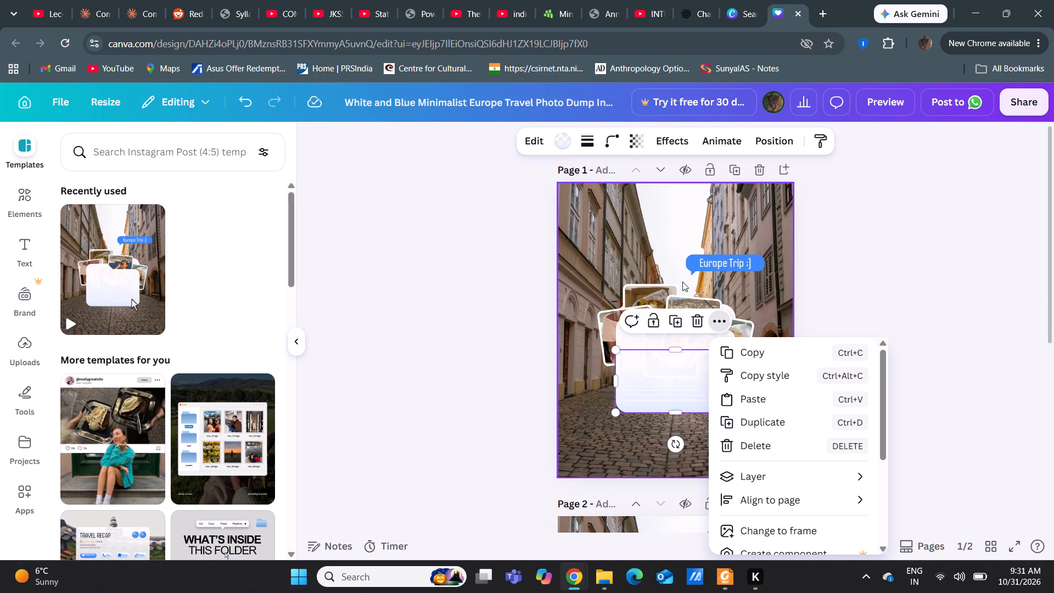
pyautogui.moveTo(672, 347); pyautogui.dragTo(672, 335)
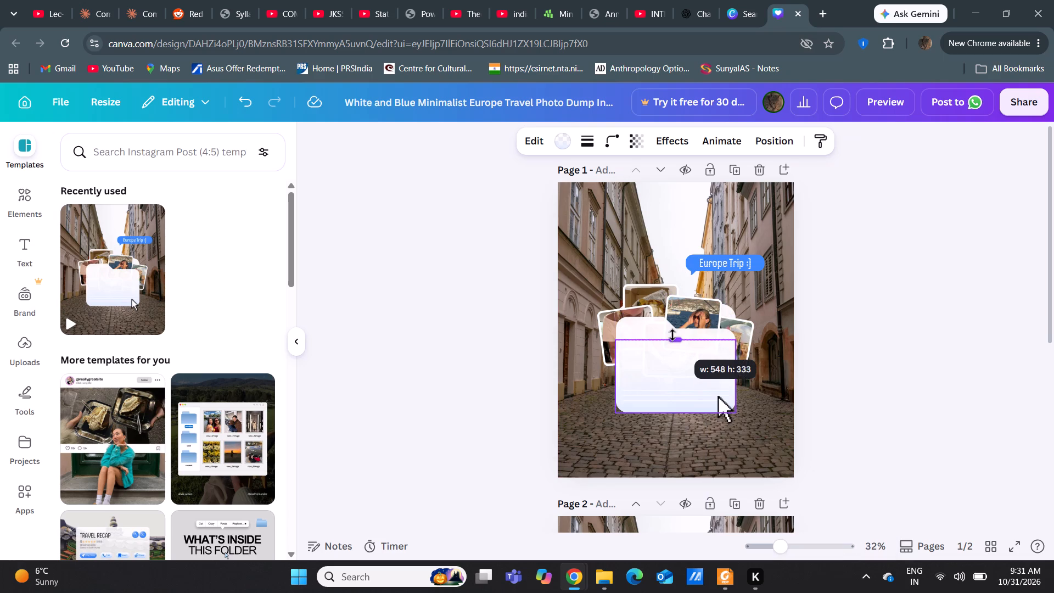
pyautogui.moveTo(672, 335); pyautogui.dragTo(675, 322)
pyautogui.moveTo(613, 415); pyautogui.dragTo(625, 392)
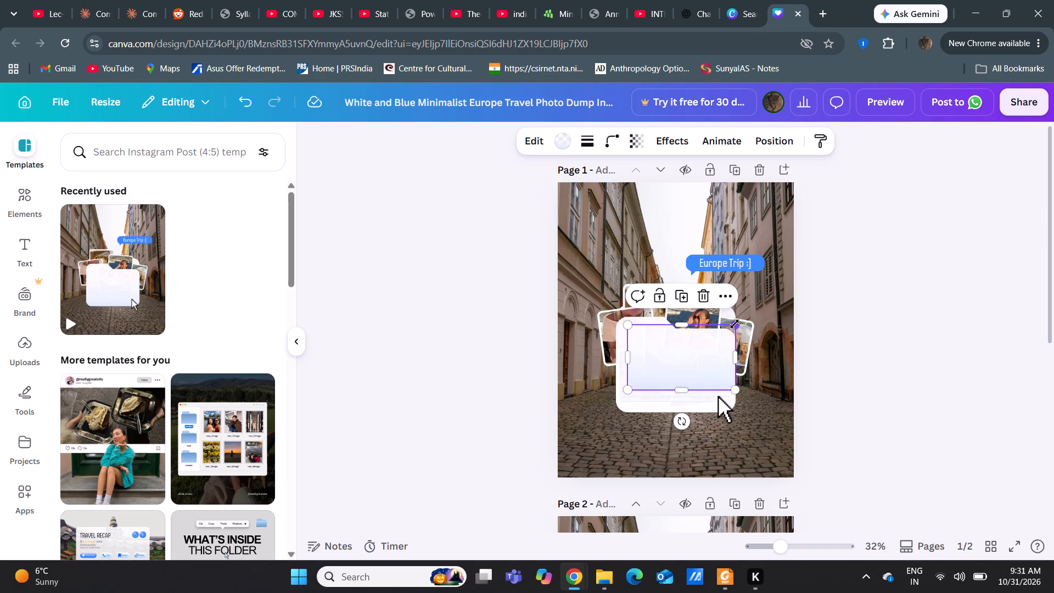
pyautogui.moveTo(735, 324); pyautogui.dragTo(705, 355)
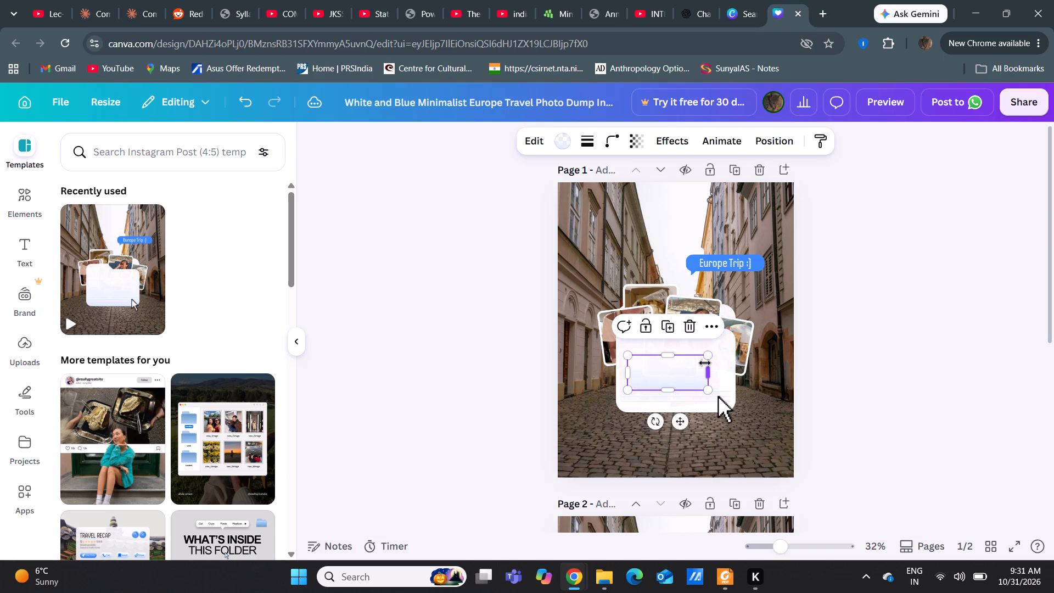
pyautogui.moveTo(706, 388); pyautogui.dragTo(675, 396)
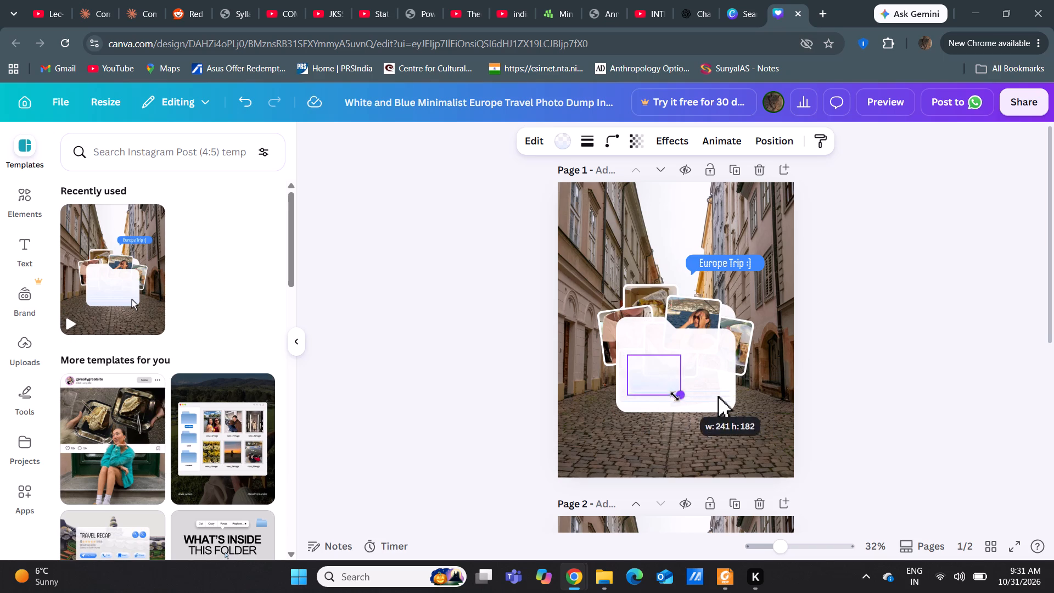
pyautogui.moveTo(675, 396); pyautogui.dragTo(720, 415)
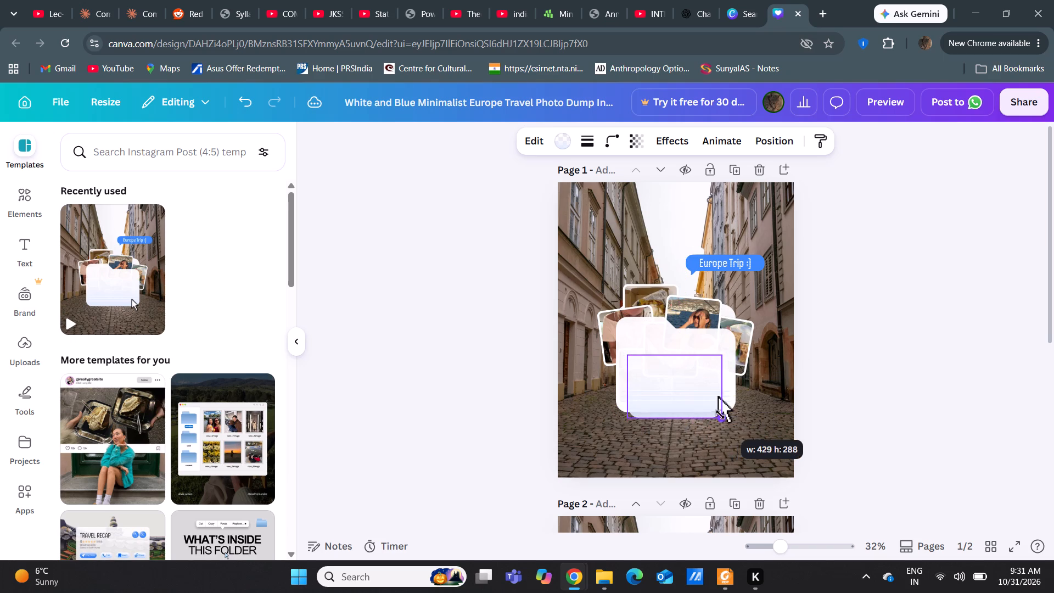
pyautogui.moveTo(720, 415); pyautogui.dragTo(723, 413)
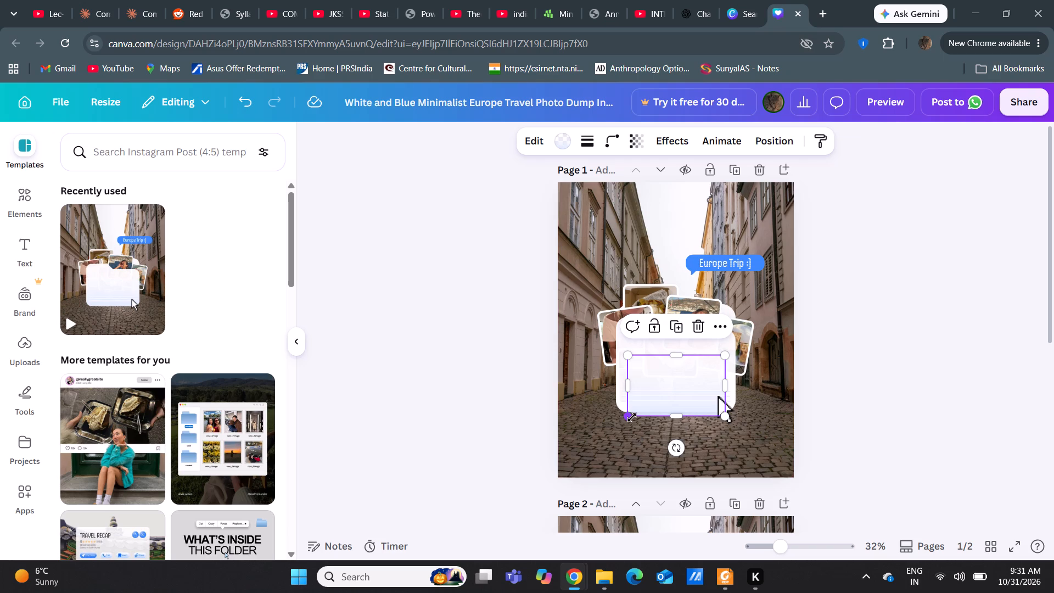
pyautogui.moveTo(632, 417); pyautogui.dragTo(620, 414)
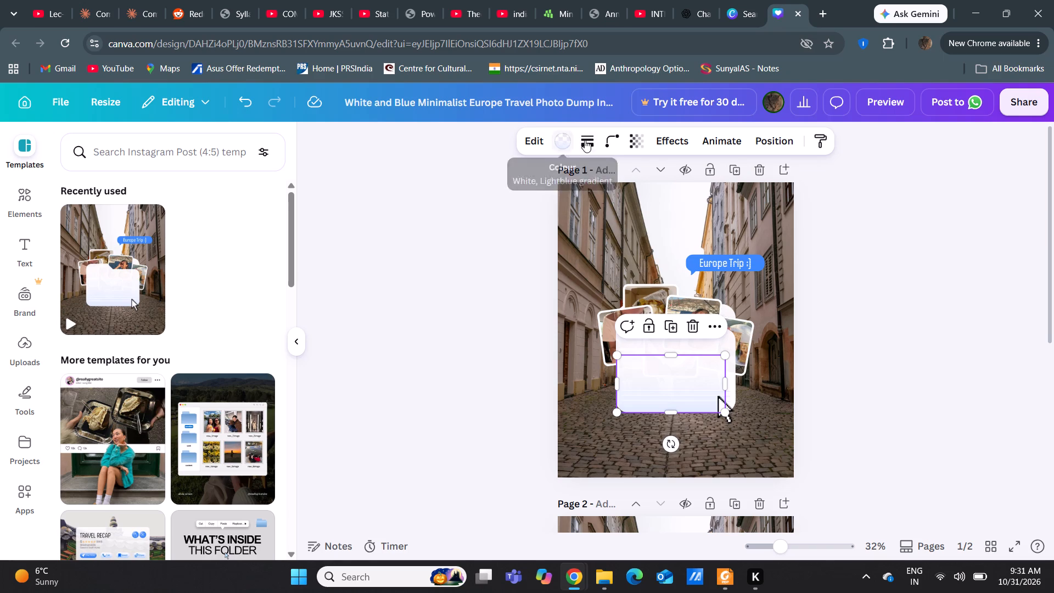
# Try the Radioactive and Malibu effects on the resized folder panel and settle on the Metallic effect.
pyautogui.click(661, 140)
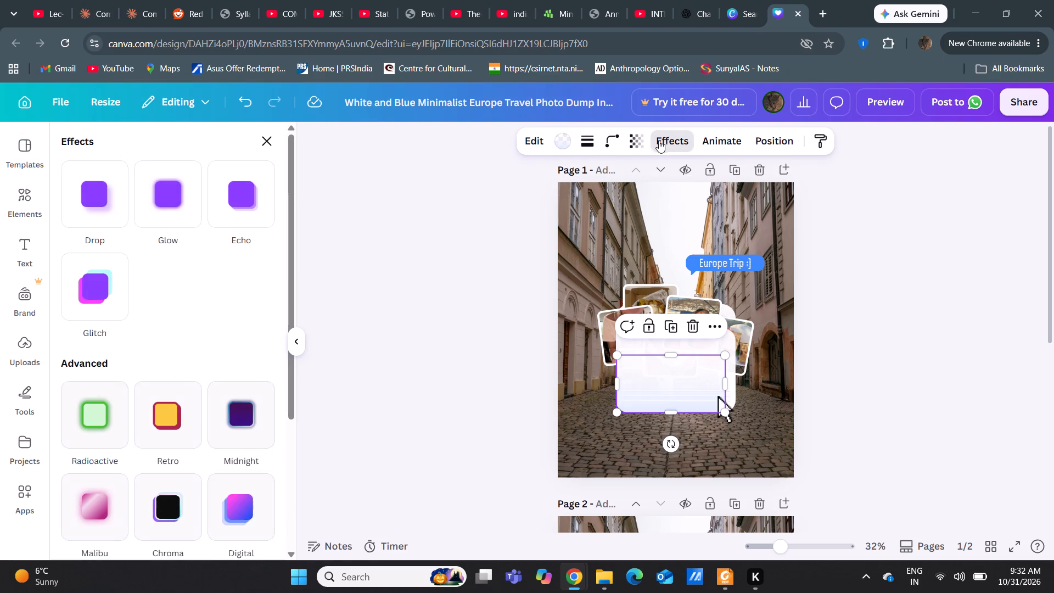
pyautogui.click(89, 383)
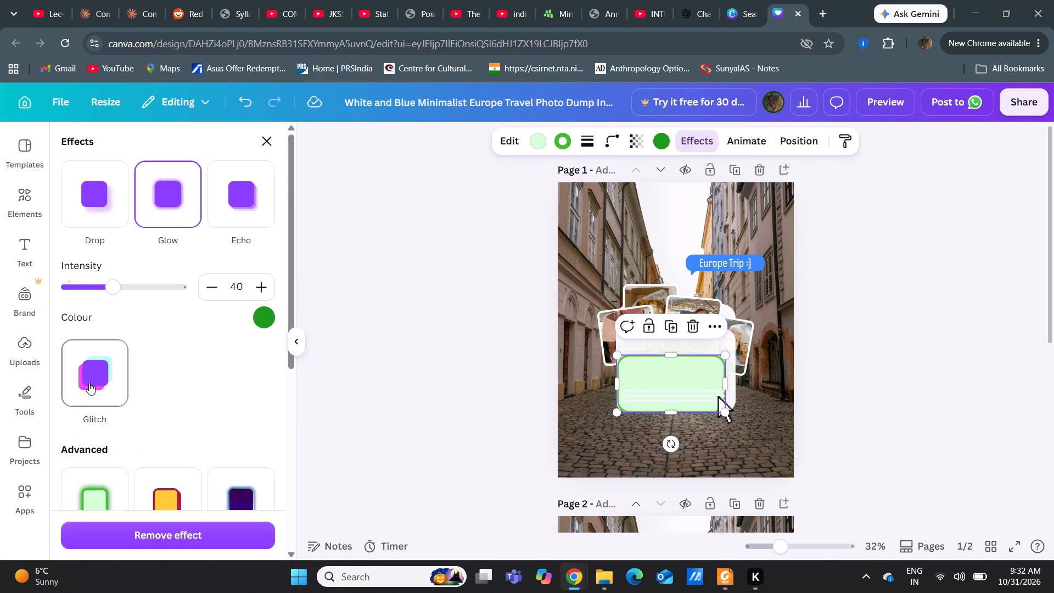
pyautogui.scroll(-3, 89, 383)
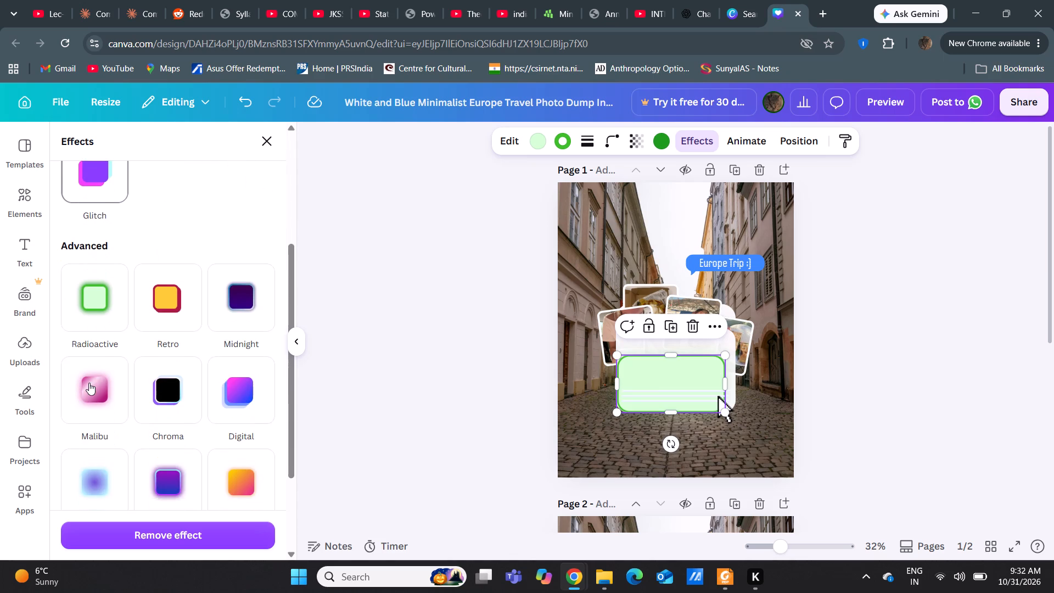
pyautogui.click(89, 383)
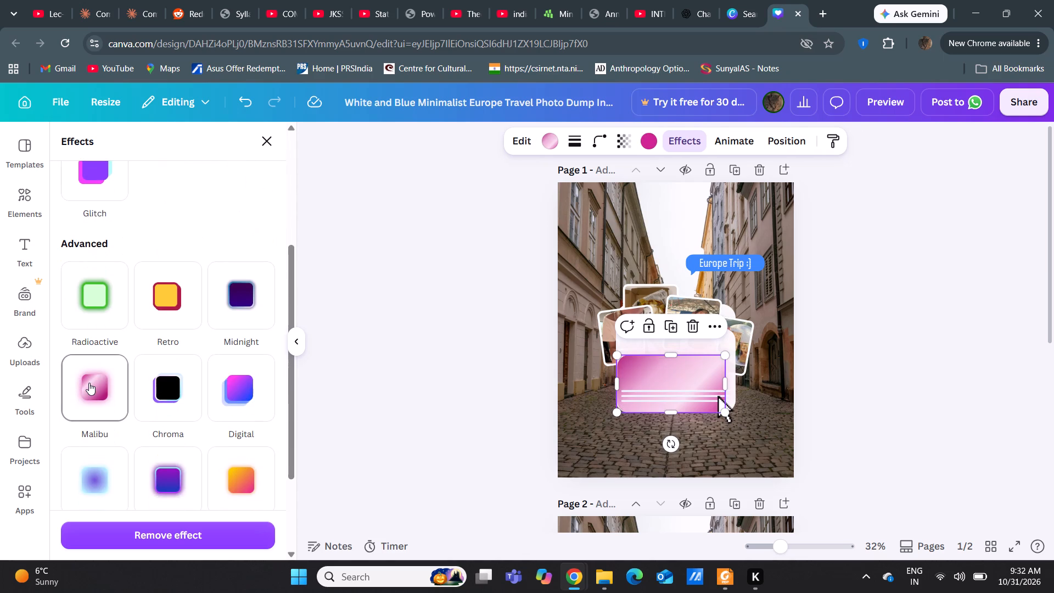
pyautogui.scroll(-3, 89, 383)
pyautogui.click(83, 440)
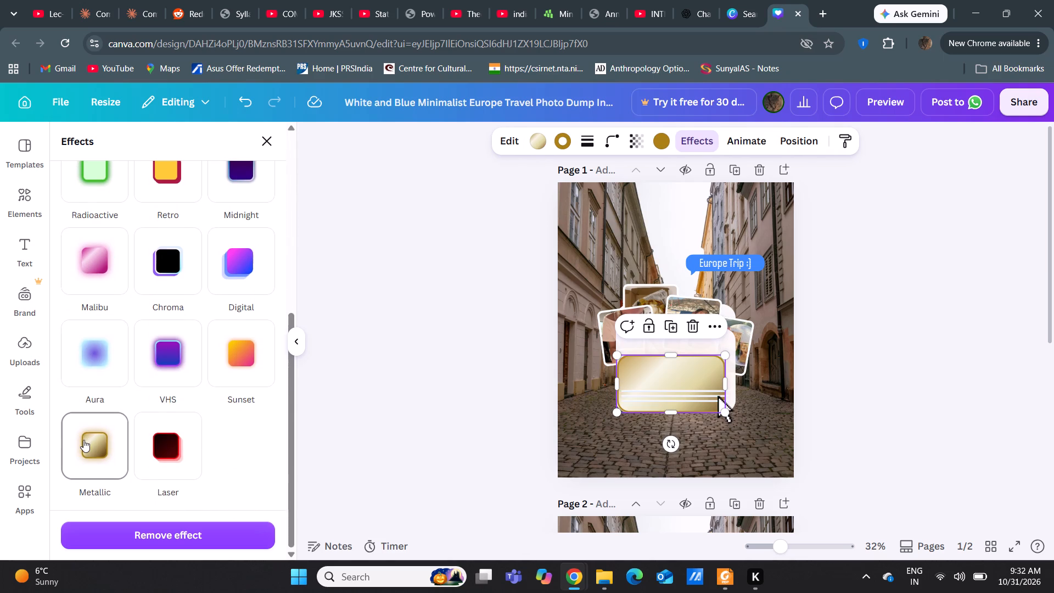
pyautogui.scroll(4, 194, 304)
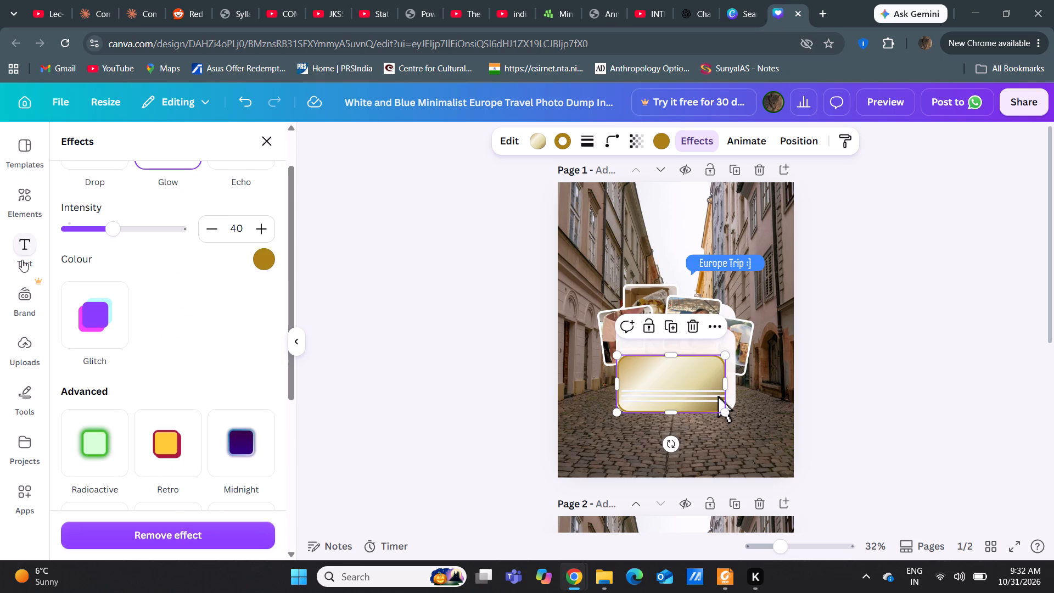
pyautogui.scroll(2, 22, 260)
# Browse the Graphics elements and their collections, including Handdrawn Love, for artwork suited to the design.
pyautogui.click(25, 210)
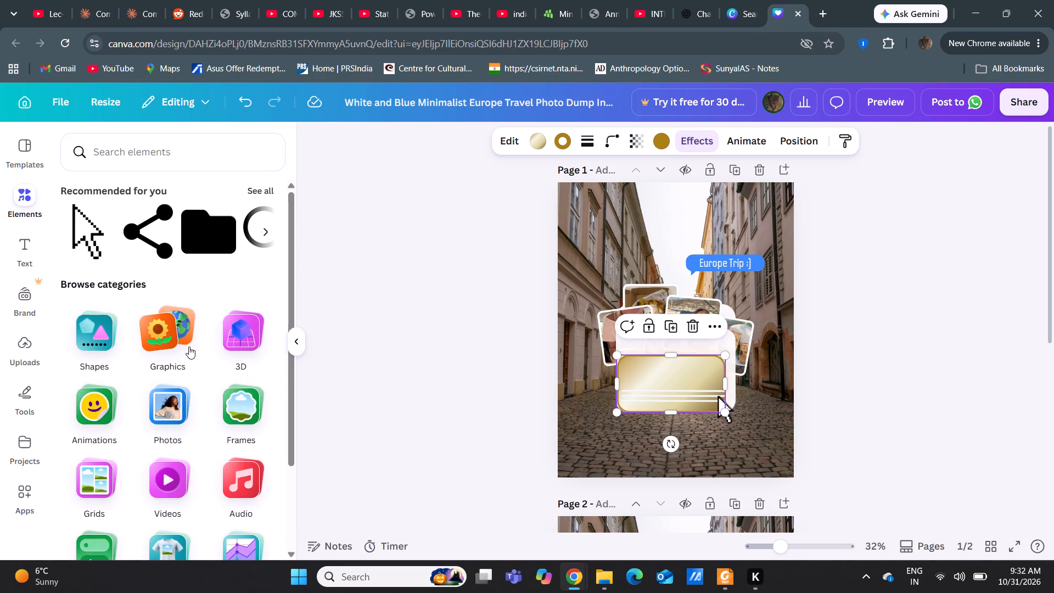
pyautogui.click(163, 335)
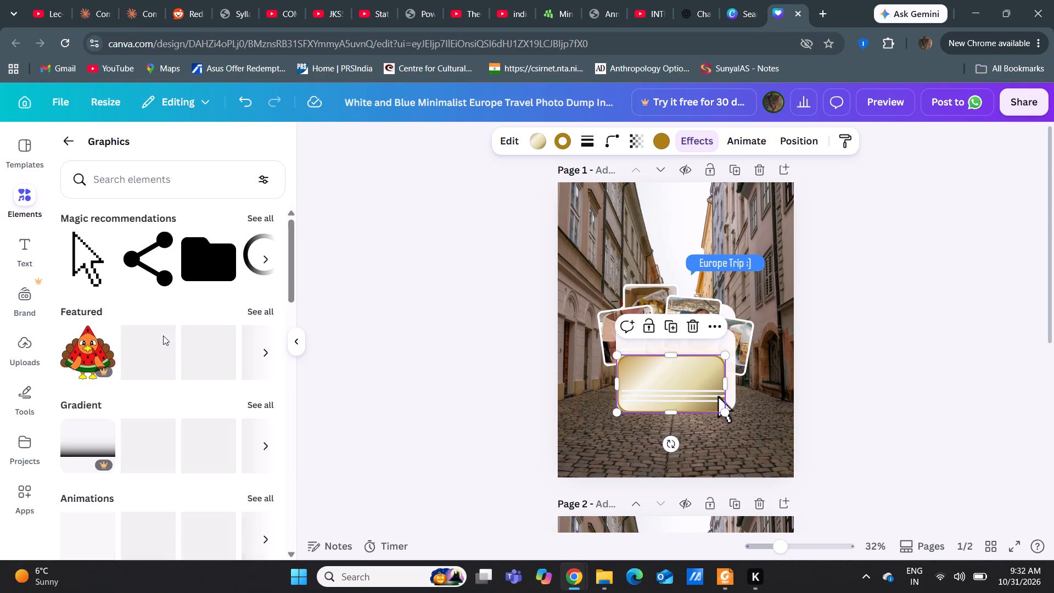
pyautogui.scroll(-1, 163, 335)
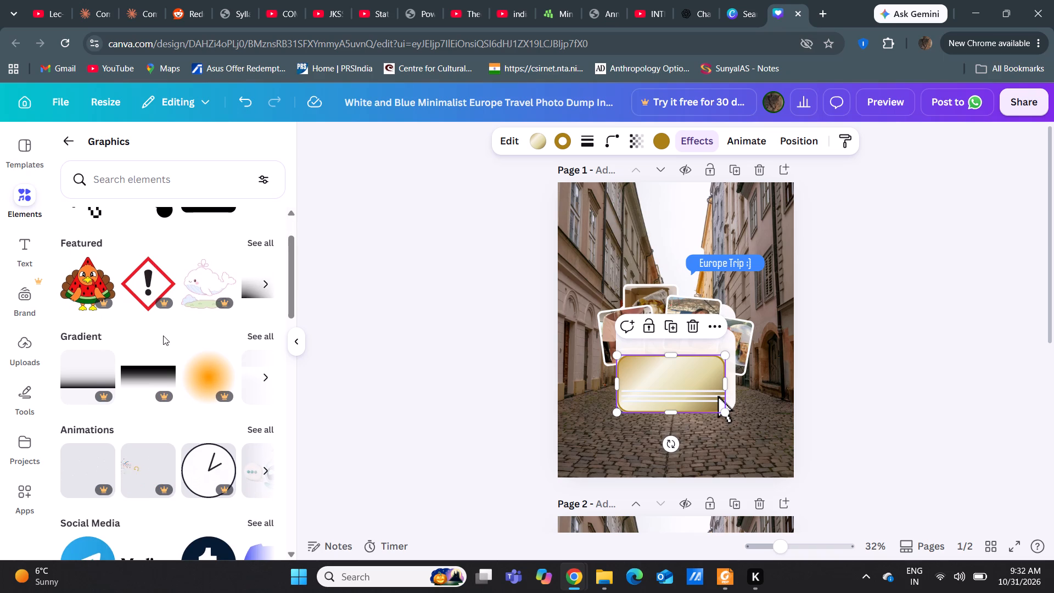
pyautogui.scroll(-4, 163, 335)
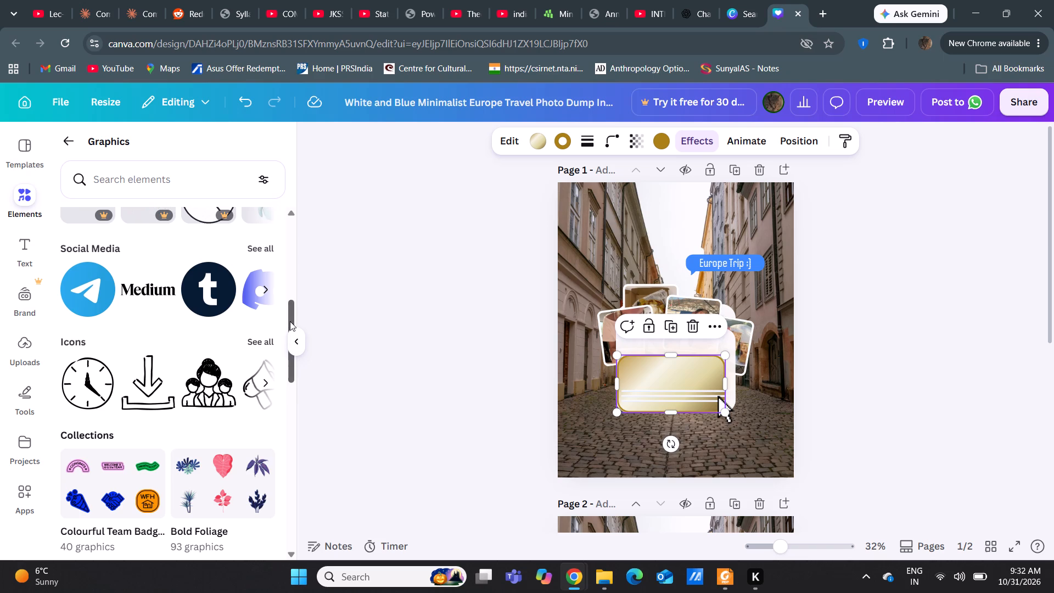
pyautogui.moveTo(290, 321); pyautogui.dragTo(290, 388)
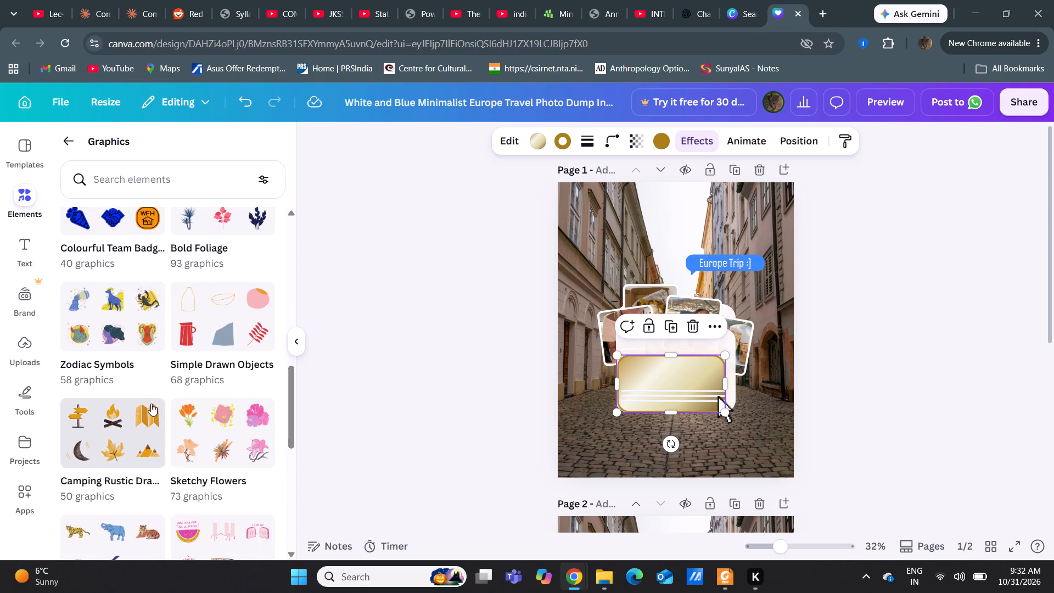
pyautogui.scroll(-3, 151, 404)
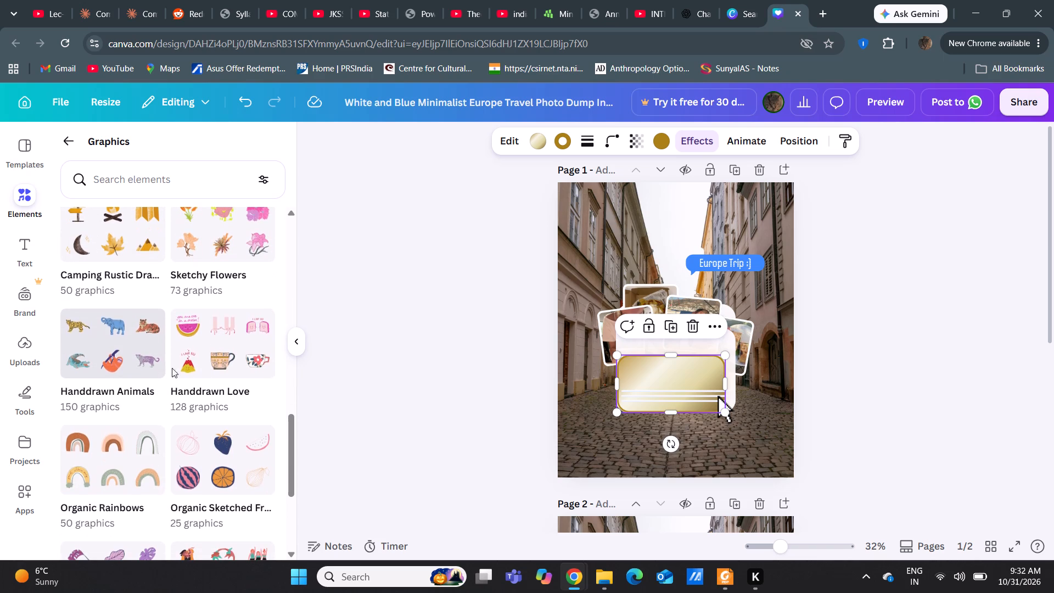
pyautogui.click(181, 335)
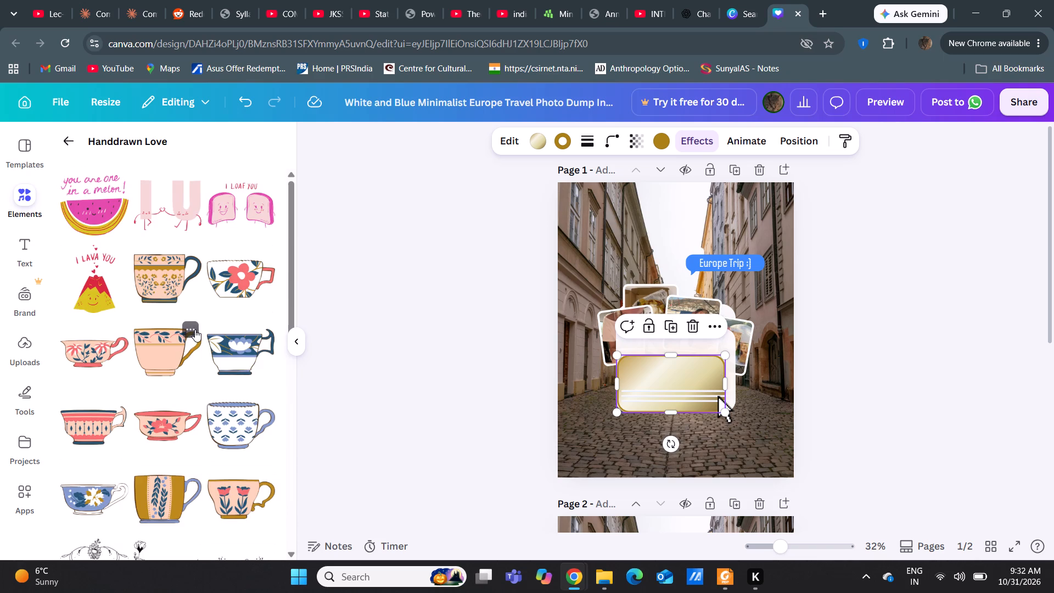
pyautogui.scroll(-6, 199, 342)
pyautogui.scroll(9, 201, 346)
pyautogui.scroll(4, 132, 275)
pyautogui.click(71, 136)
pyautogui.scroll(-3, 113, 240)
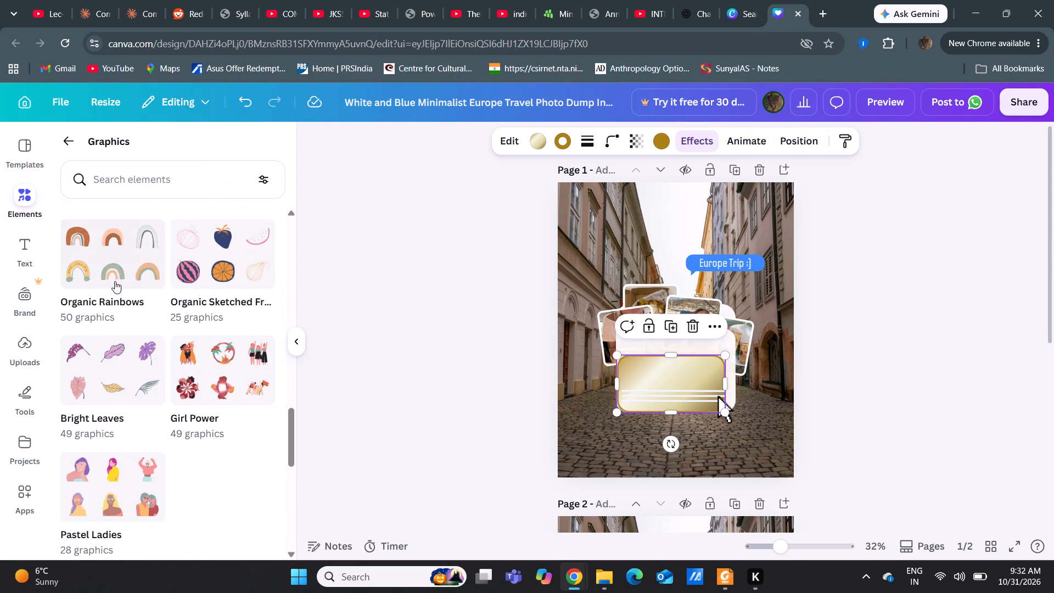
pyautogui.scroll(-4, 113, 341)
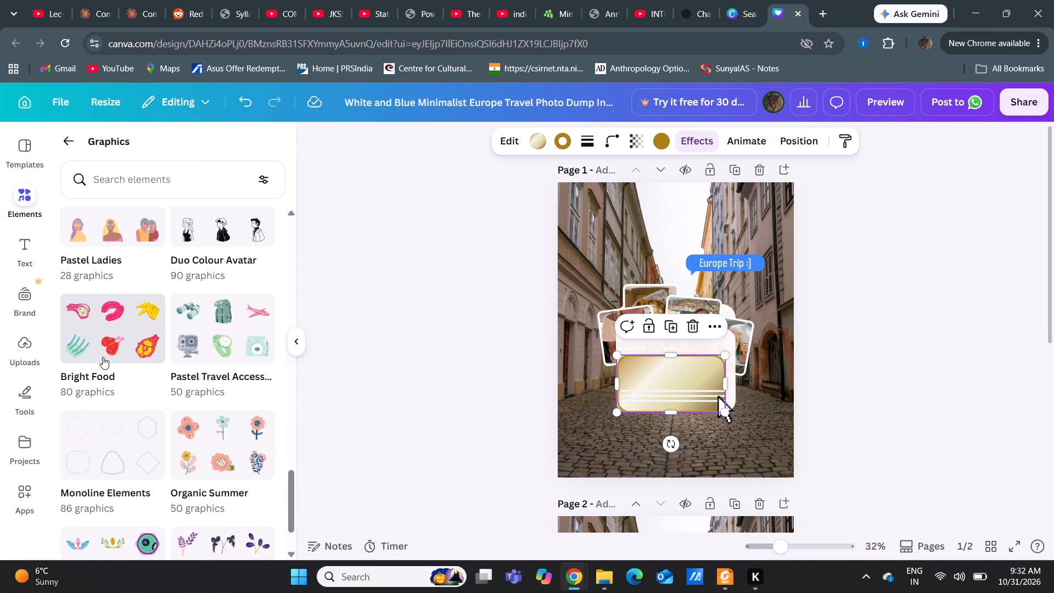
pyautogui.scroll(-6, 102, 354)
pyautogui.scroll(2, 59, 221)
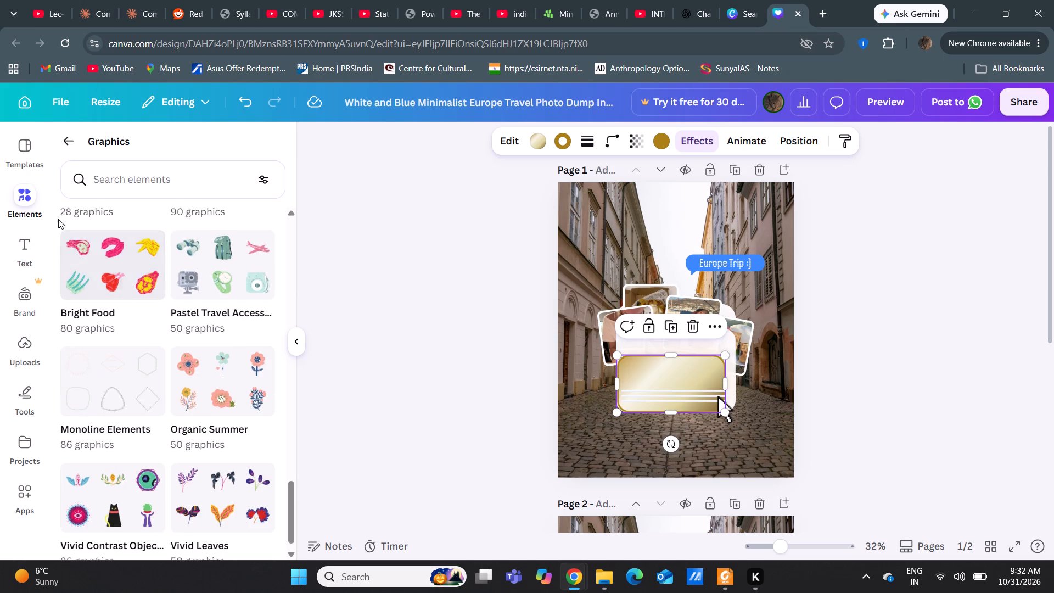
pyautogui.scroll(1, 58, 219)
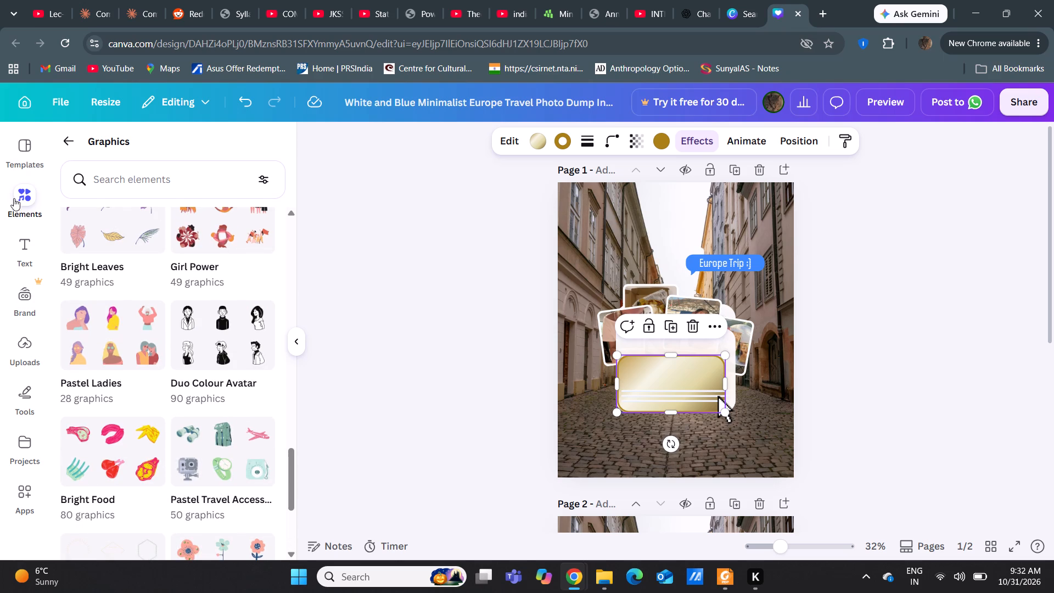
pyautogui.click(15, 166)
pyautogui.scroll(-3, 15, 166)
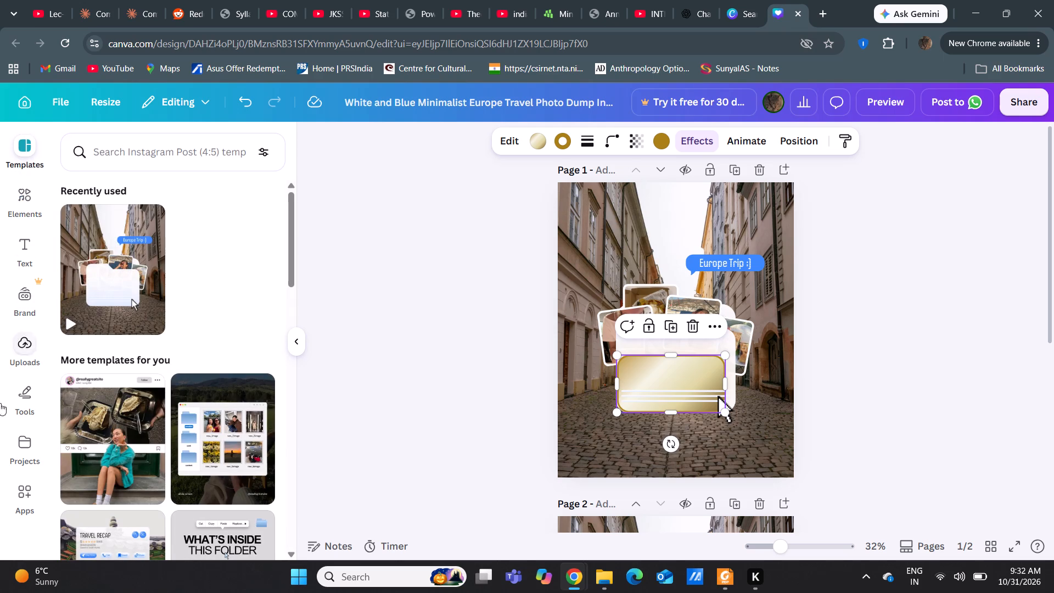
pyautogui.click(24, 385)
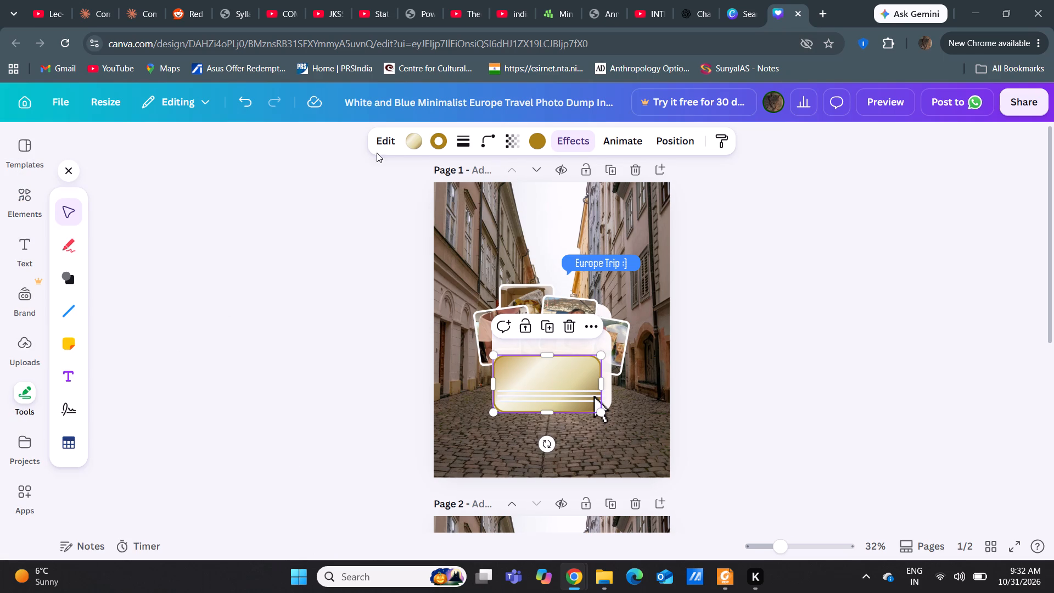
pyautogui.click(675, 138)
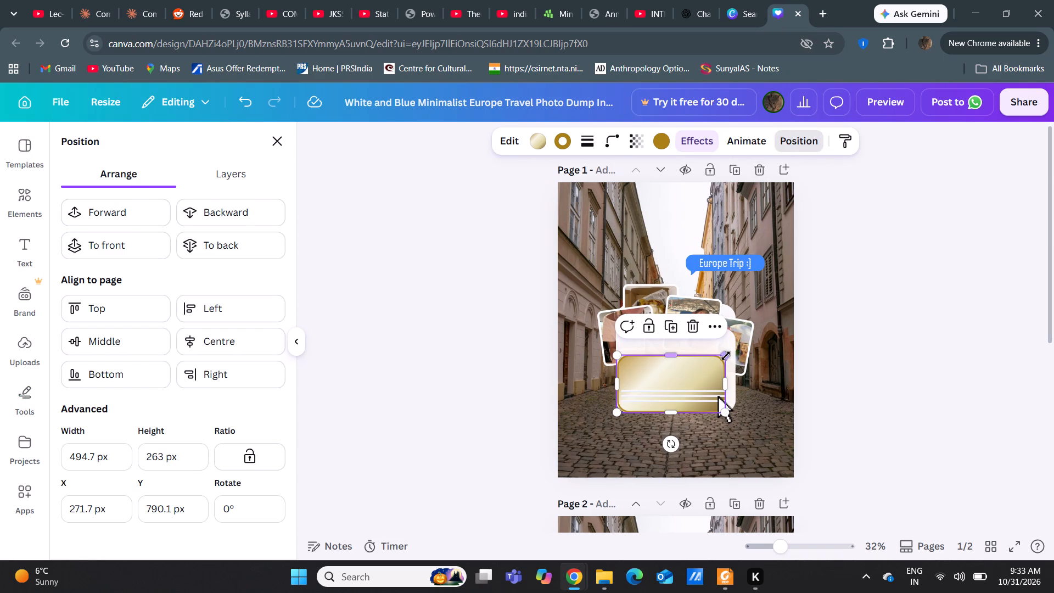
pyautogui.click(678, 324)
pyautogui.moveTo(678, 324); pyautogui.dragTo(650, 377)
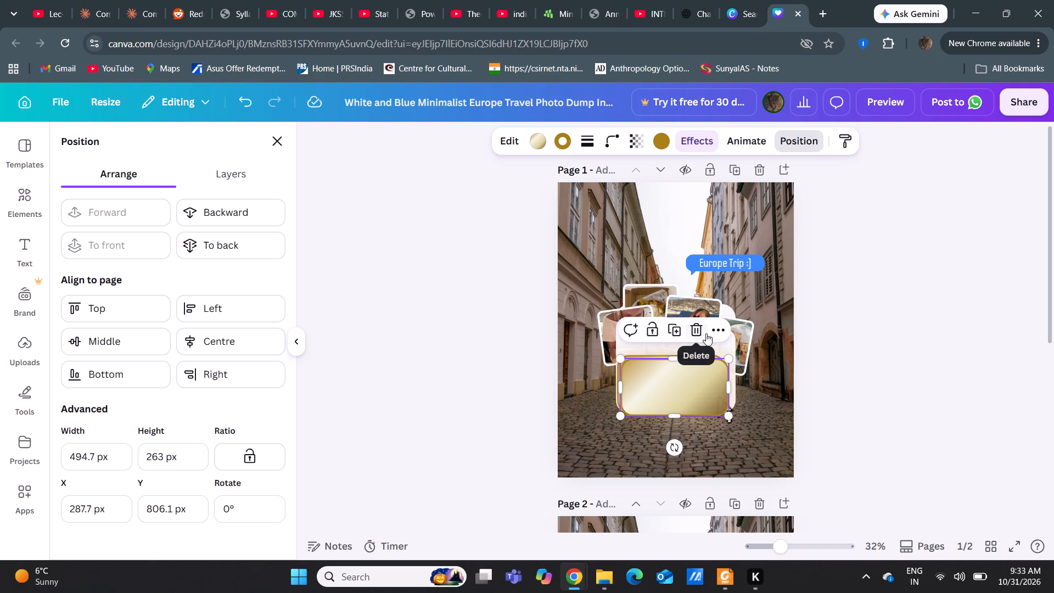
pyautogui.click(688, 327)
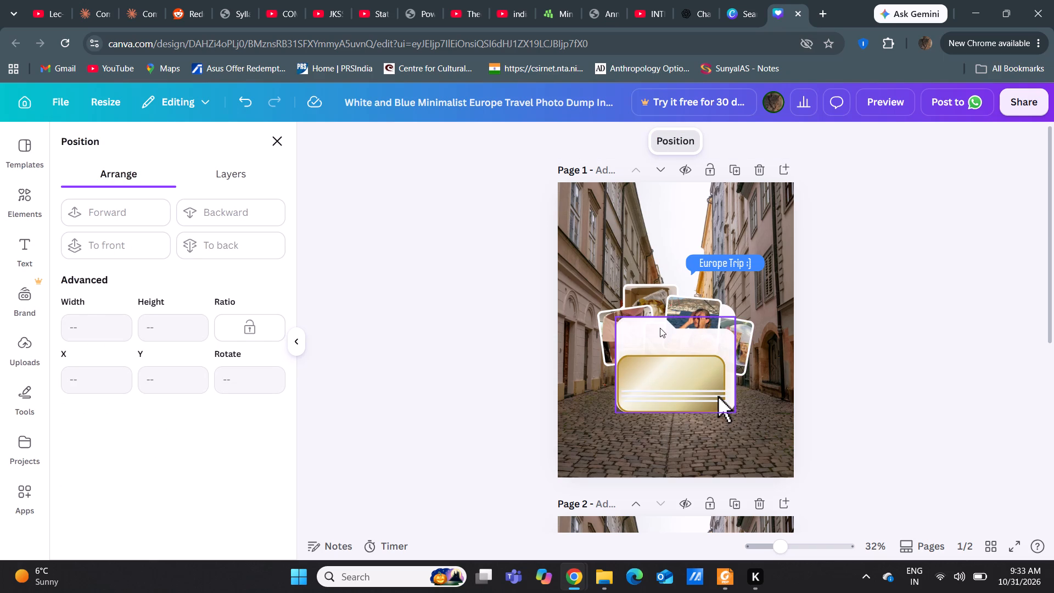
# Delete the translucent white folder front and the gold metallic panel from the folder graphic on page 1.
pyautogui.click(660, 328)
pyautogui.click(694, 284)
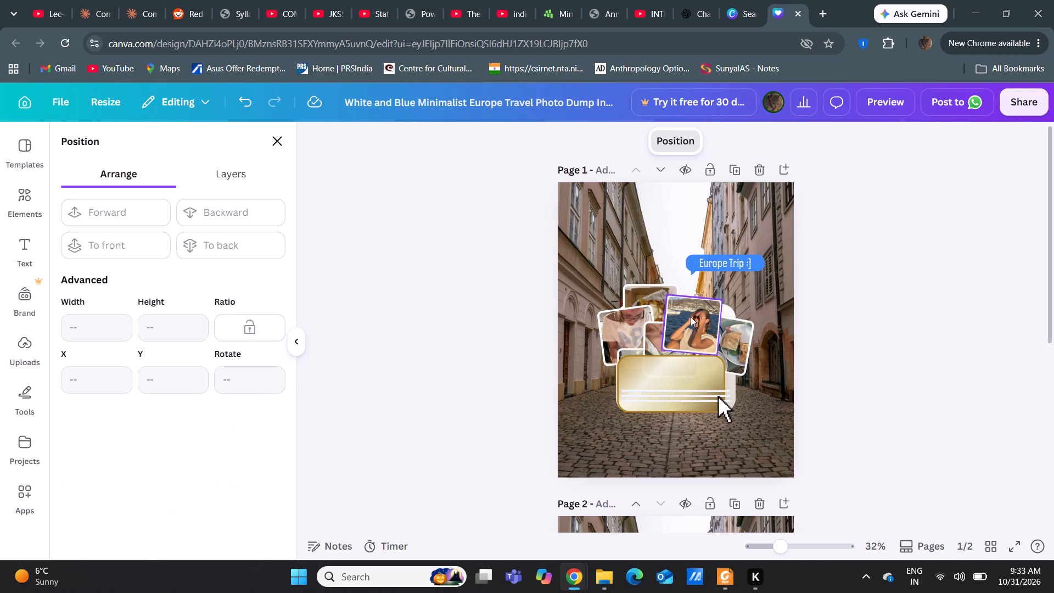
pyautogui.click(670, 381)
pyautogui.click(689, 327)
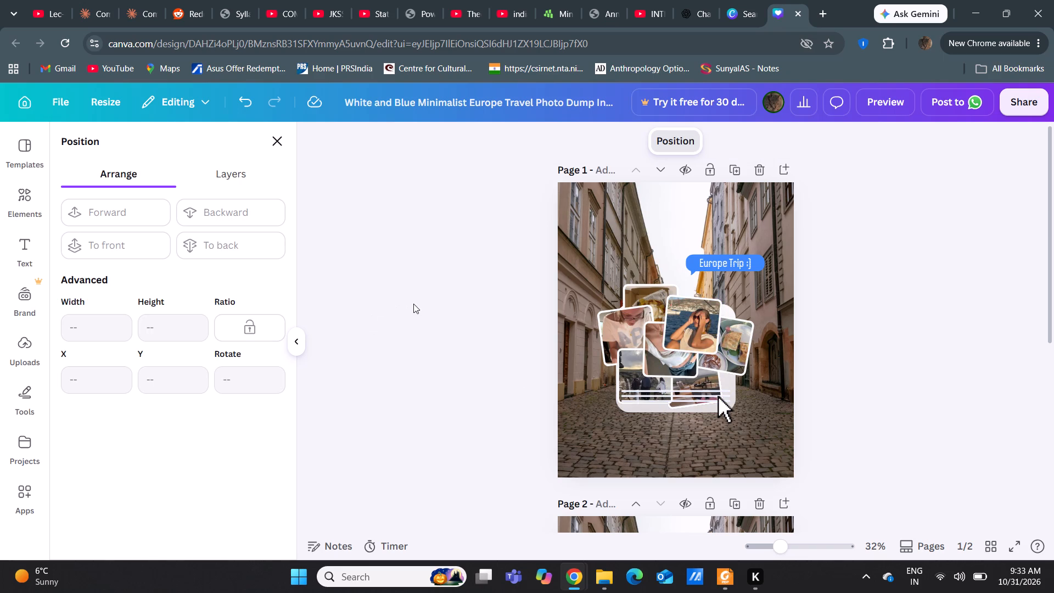
# Move the Europe Trip :] text and its blue speech bubble to the top centre of page 1, at about Y 25 px.
pyautogui.click(717, 270)
pyautogui.moveTo(717, 262); pyautogui.dragTo(698, 233)
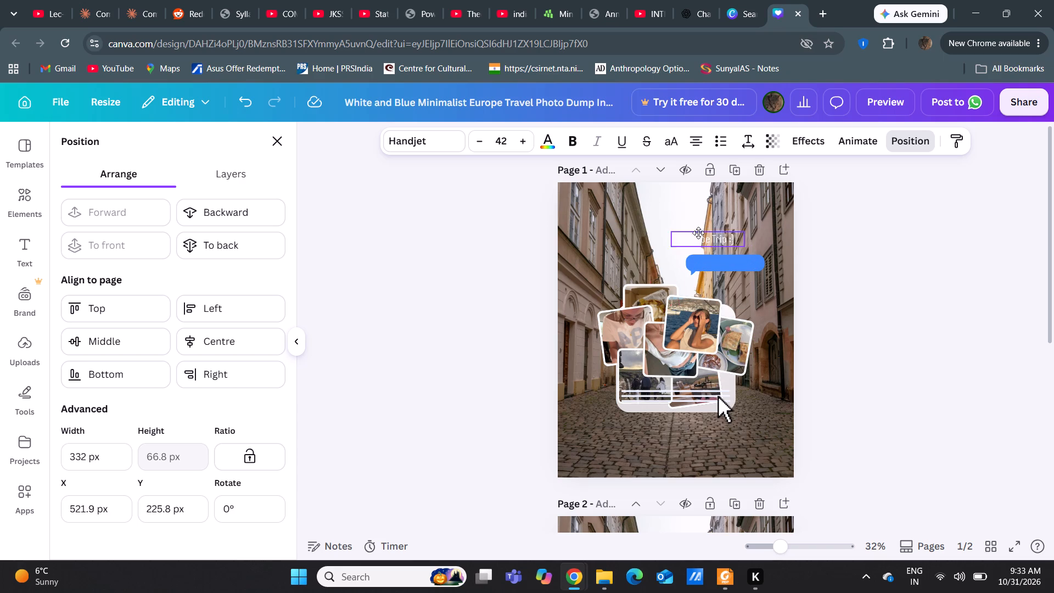
pyautogui.moveTo(698, 233); pyautogui.dragTo(666, 192)
pyautogui.moveTo(733, 264); pyautogui.dragTo(733, 263)
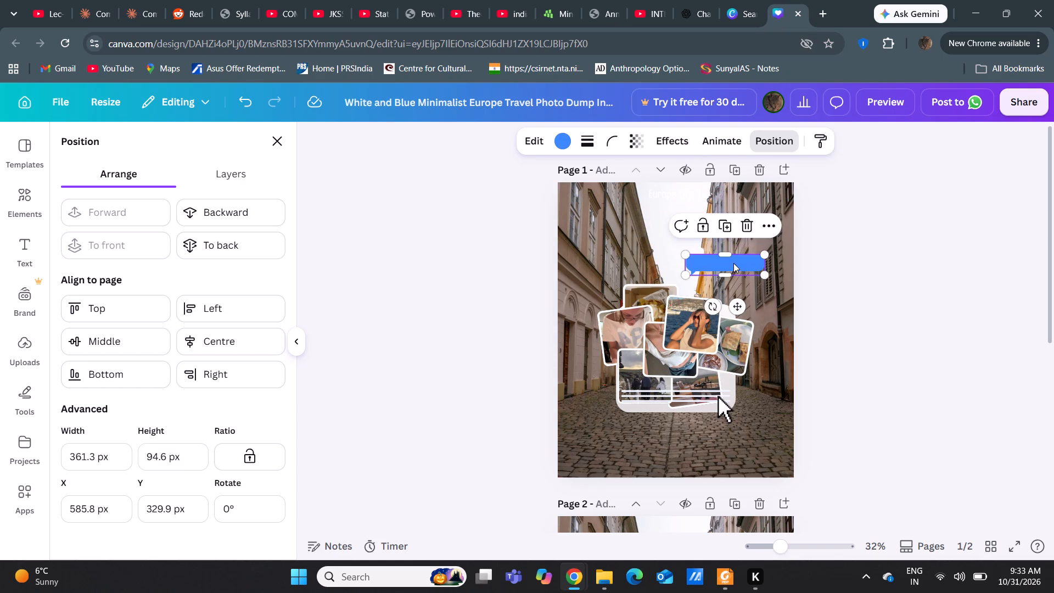
pyautogui.moveTo(733, 263); pyautogui.dragTo(682, 197)
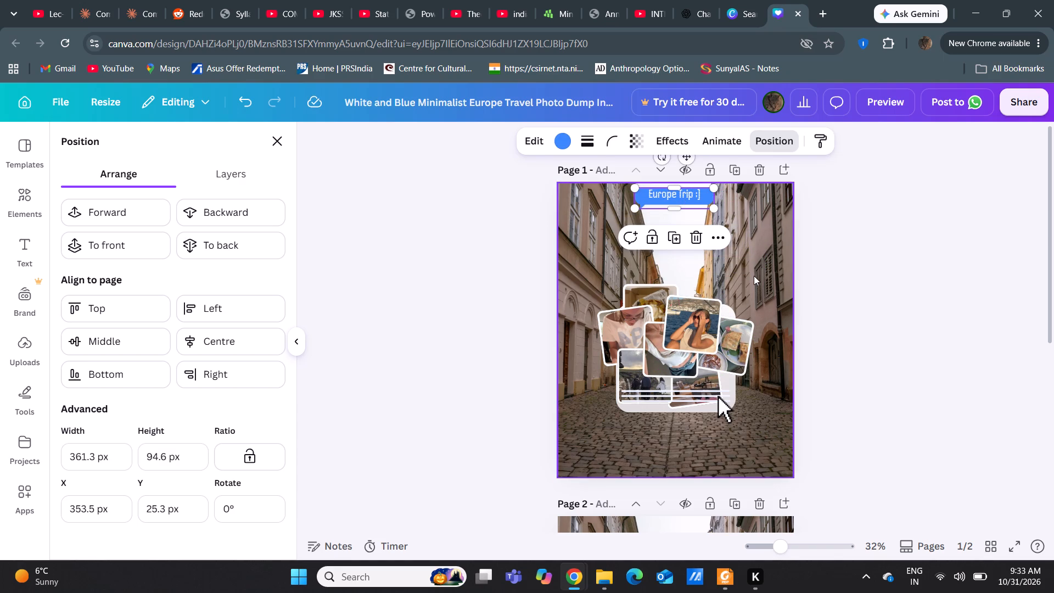
pyautogui.click(754, 276)
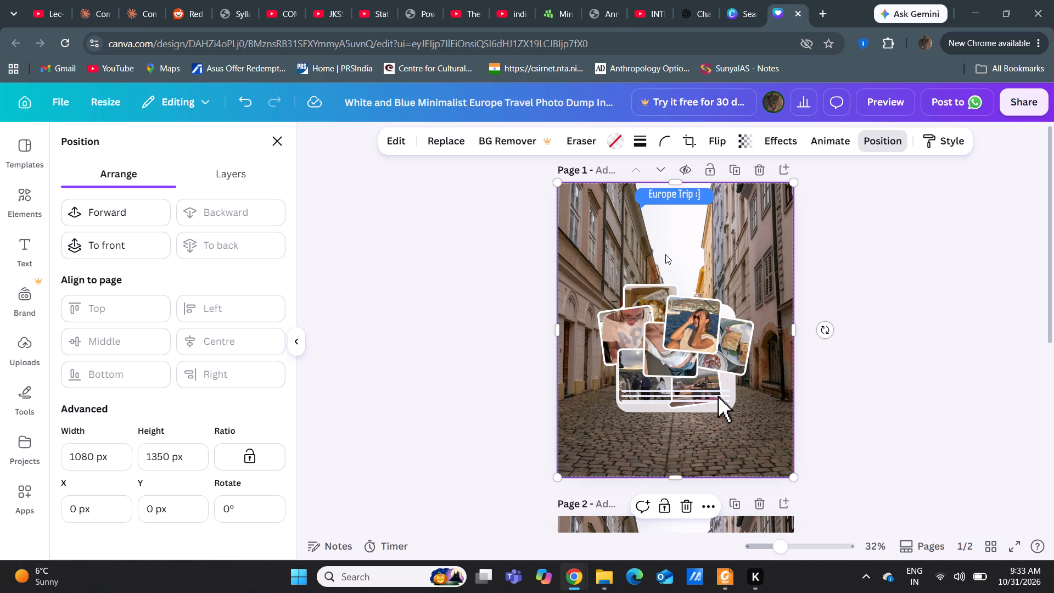
# Shrink the Europe Trip :] text inside the blue bubble to a font size of about 39.6.
pyautogui.click(709, 201)
pyautogui.moveTo(710, 203); pyautogui.dragTo(704, 208)
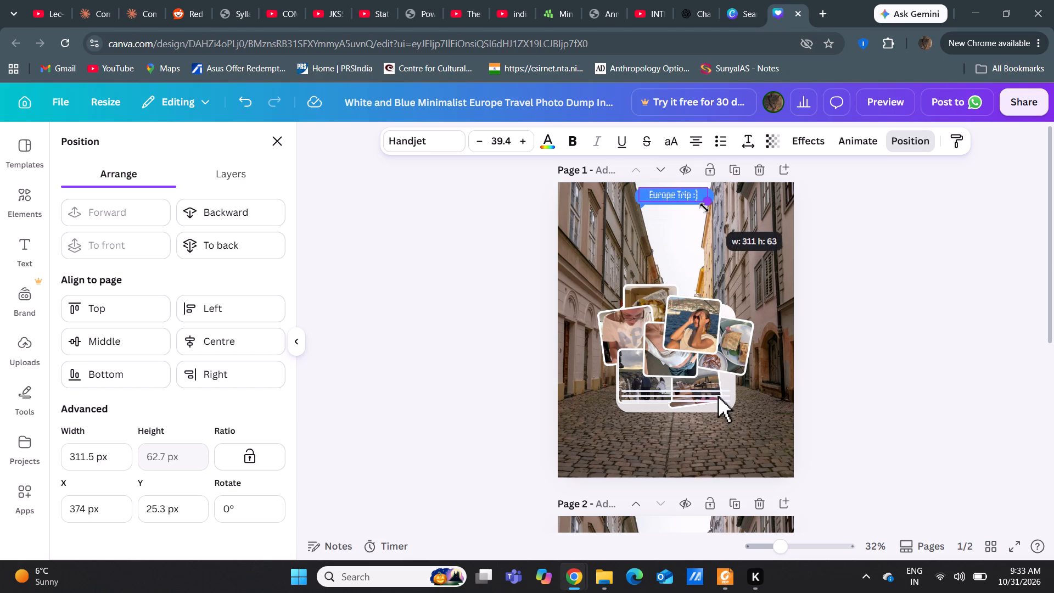
pyautogui.moveTo(704, 208); pyautogui.dragTo(704, 212)
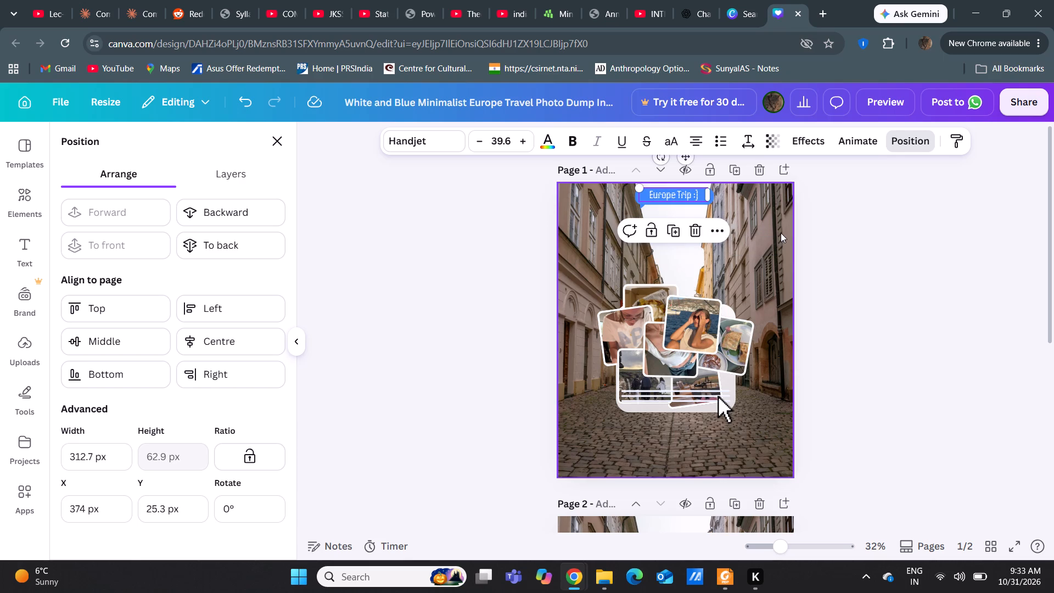
pyautogui.click(781, 232)
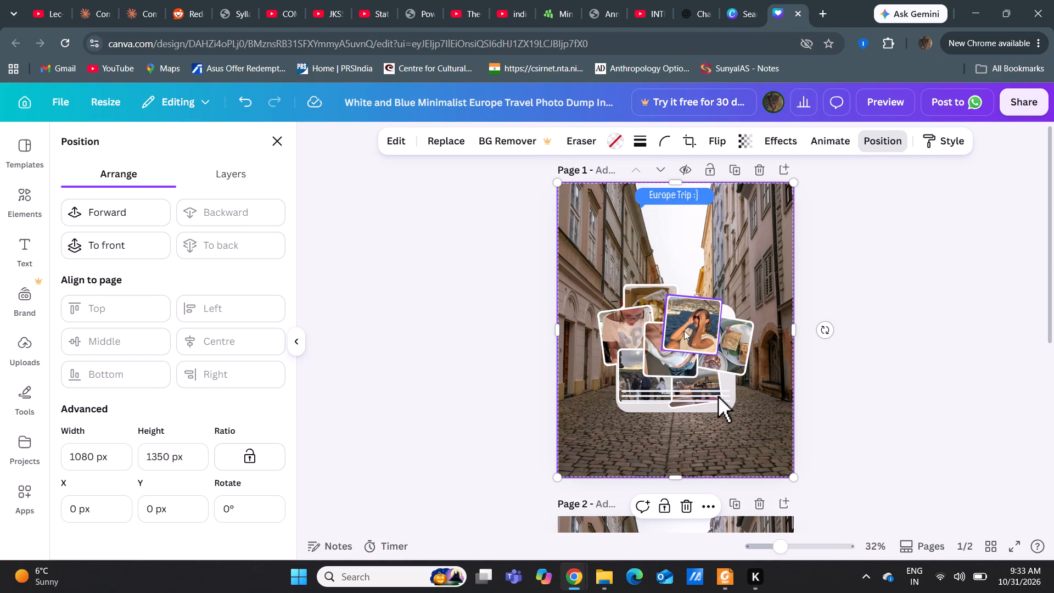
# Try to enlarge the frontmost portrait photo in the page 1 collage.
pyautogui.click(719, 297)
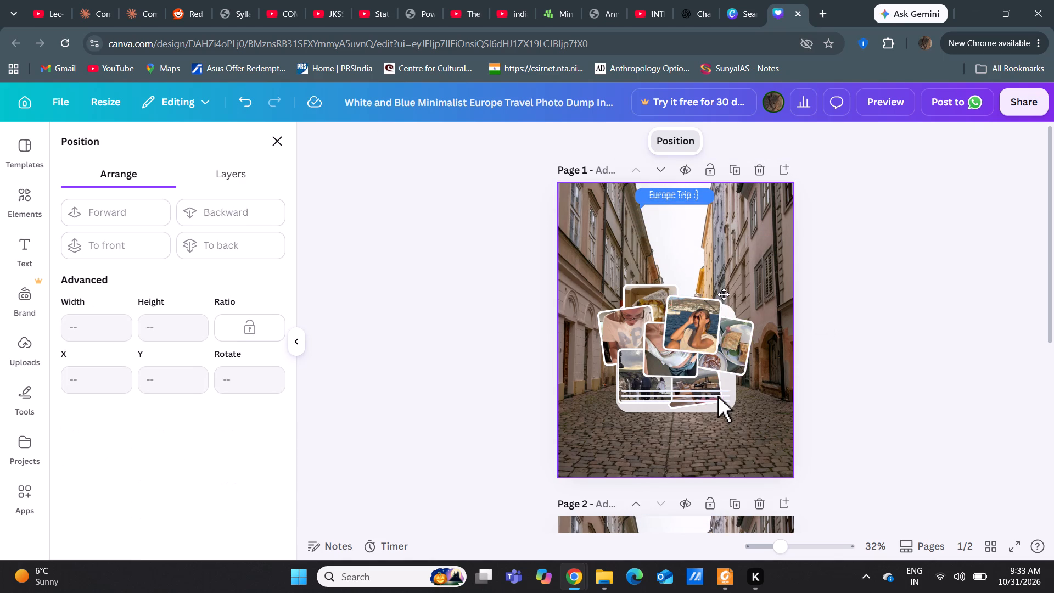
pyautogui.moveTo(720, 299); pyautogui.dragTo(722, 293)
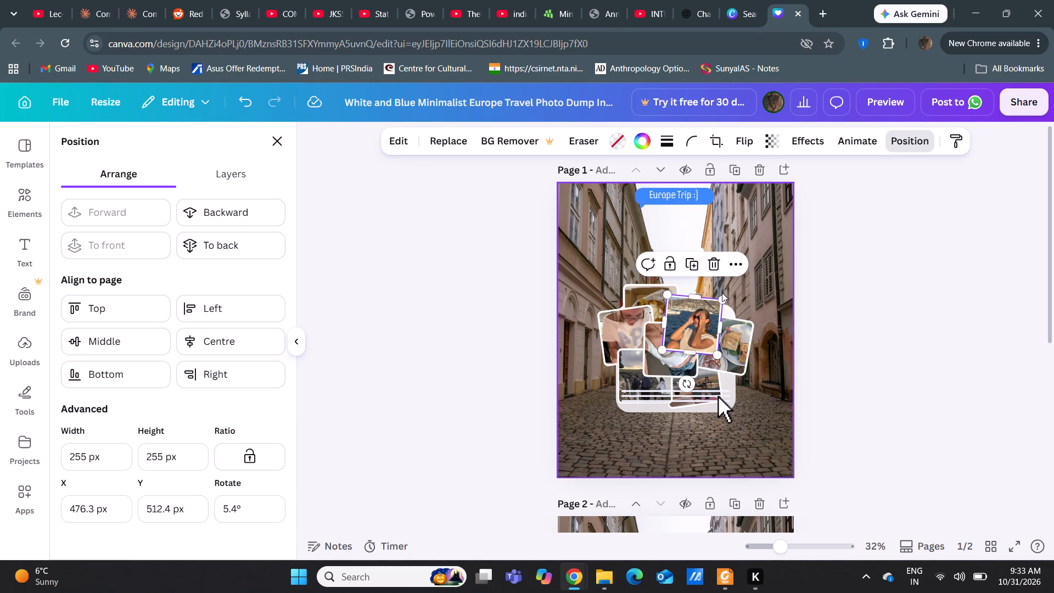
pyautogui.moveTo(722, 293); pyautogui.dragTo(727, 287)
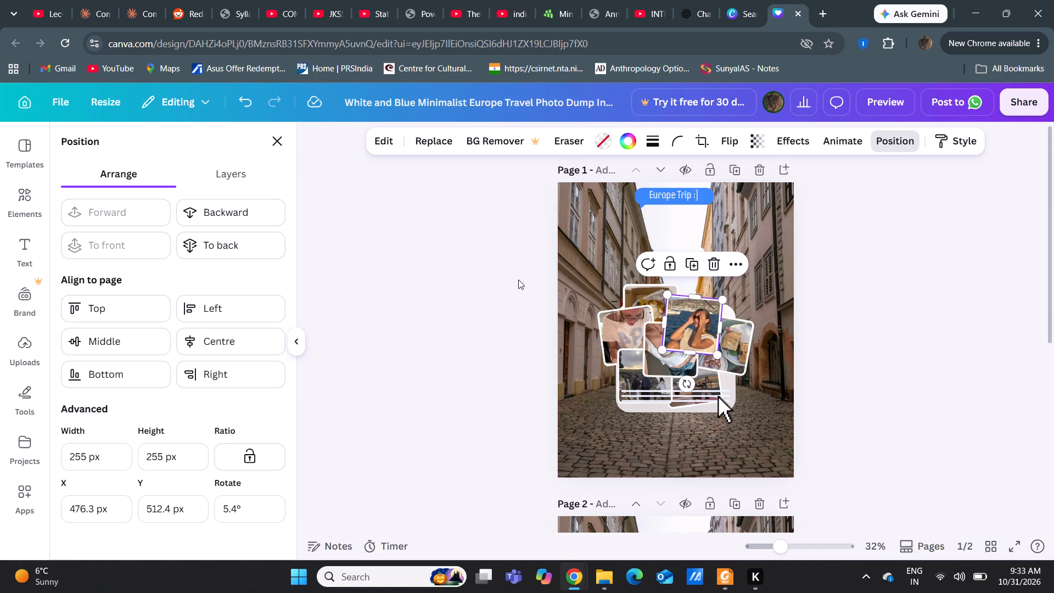
# Browse the Graphics elements, including the Pastel Ladies collection, for artwork suited to the design.
pyautogui.scroll(-2, 798, 369)
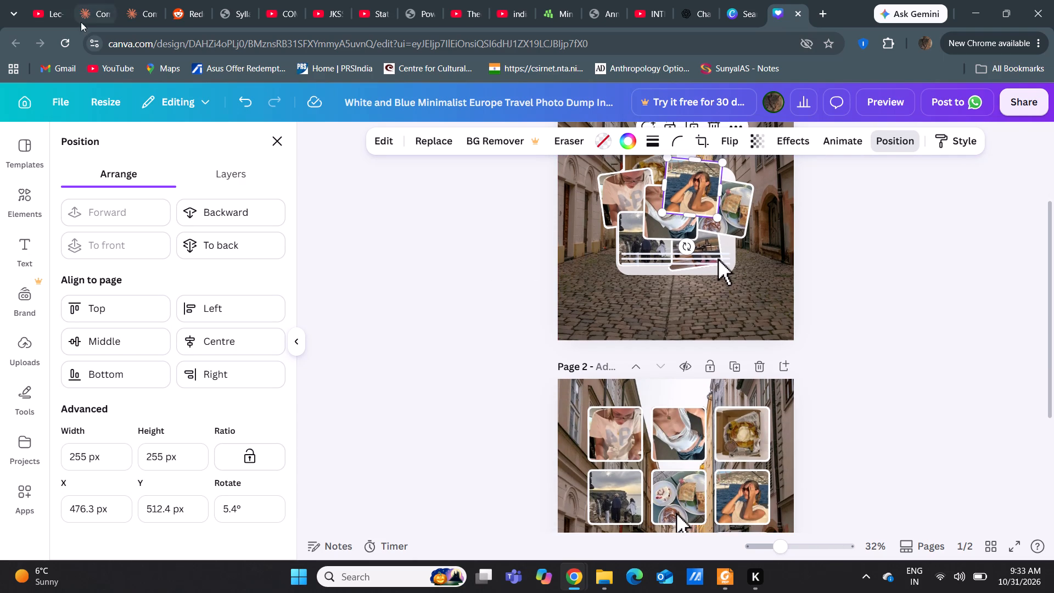
pyautogui.click(16, 208)
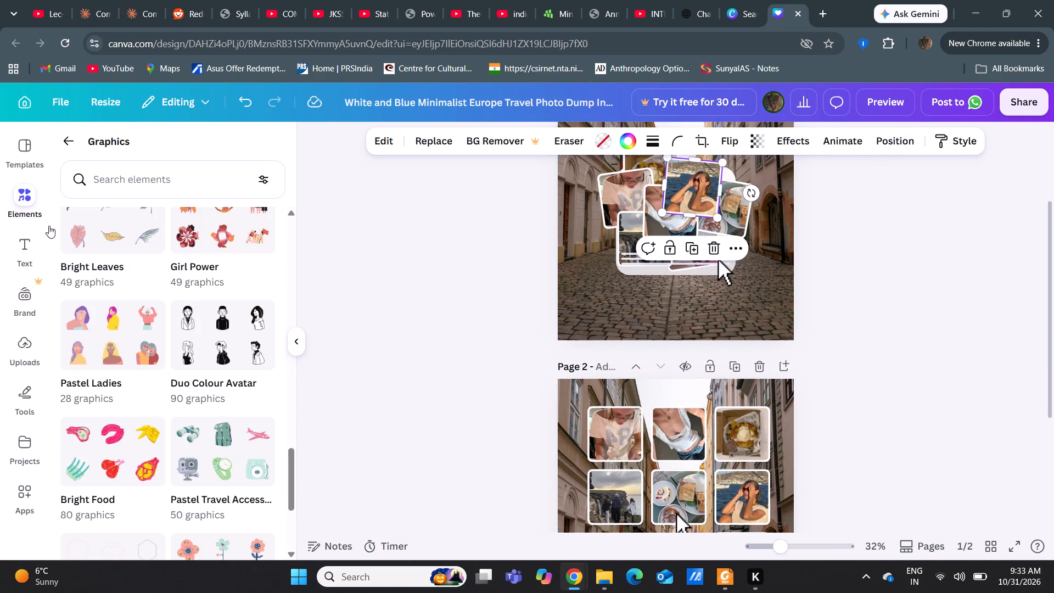
pyautogui.click(85, 313)
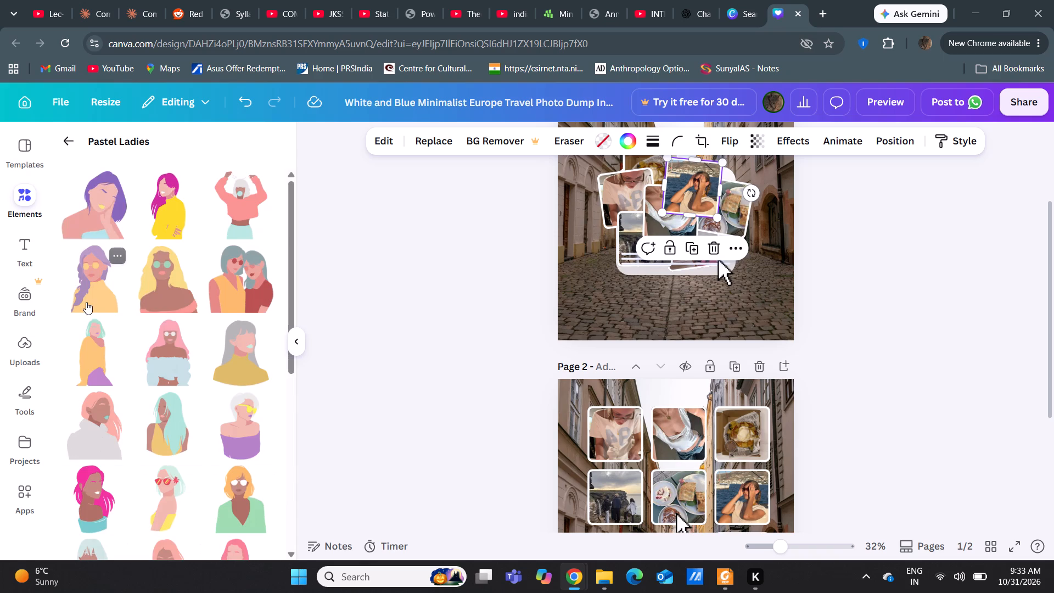
pyautogui.click(70, 137)
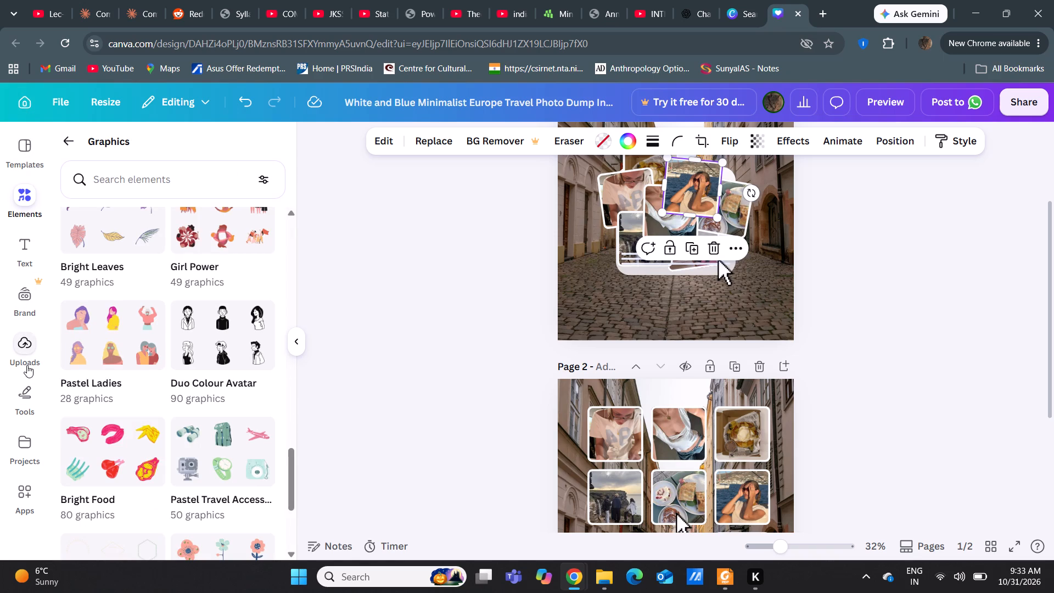
pyautogui.scroll(-3, 27, 401)
pyautogui.scroll(16, 222, 313)
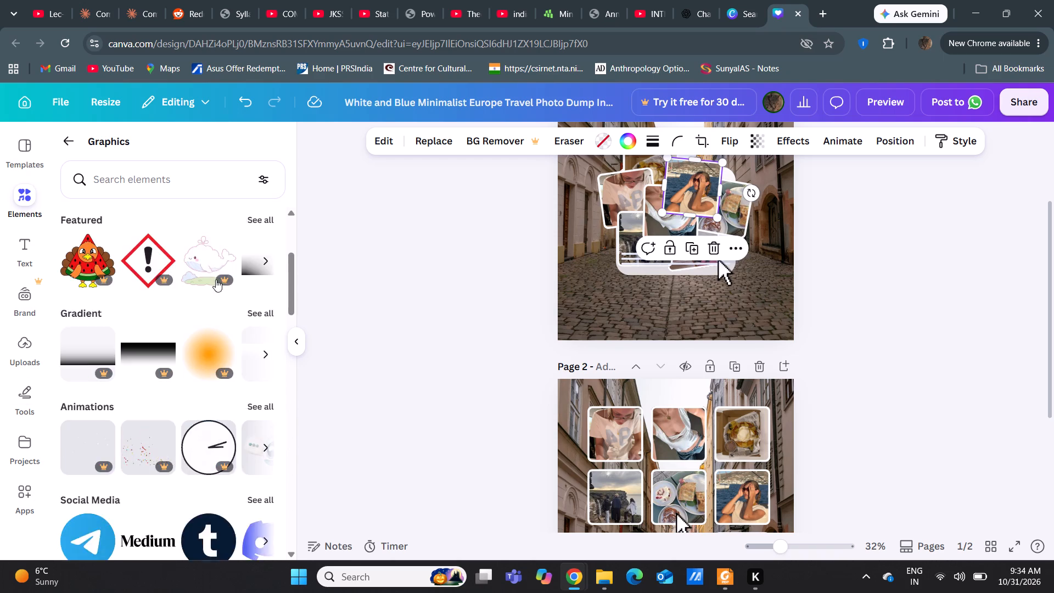
pyautogui.scroll(14, 212, 271)
pyautogui.click(70, 137)
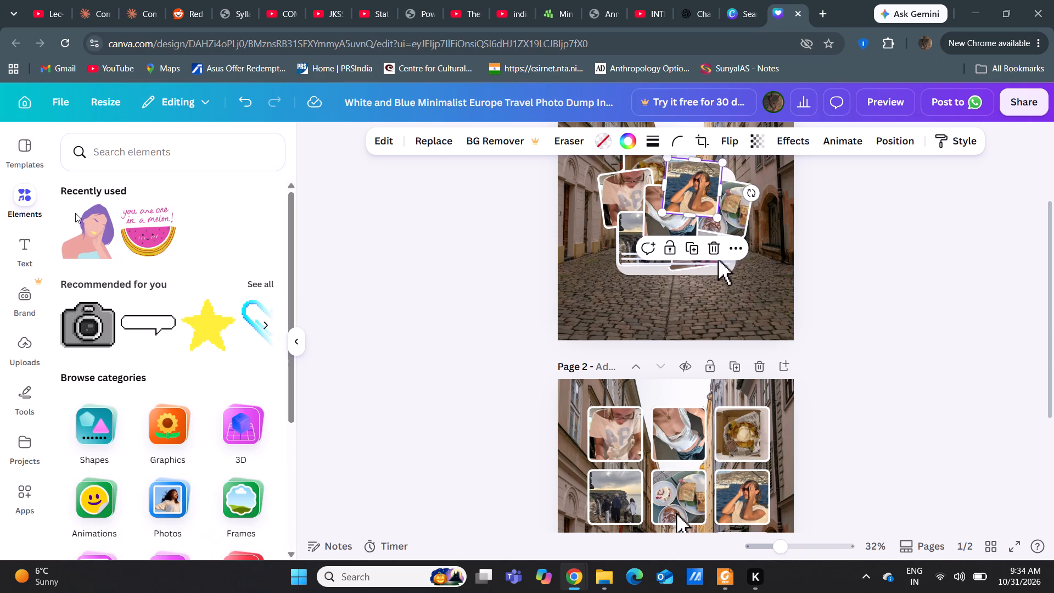
# Add the six-cell film frame from the Film and photo frames to page 1, shrunk into the page's lower-left corner.
pyautogui.scroll(-4, 114, 354)
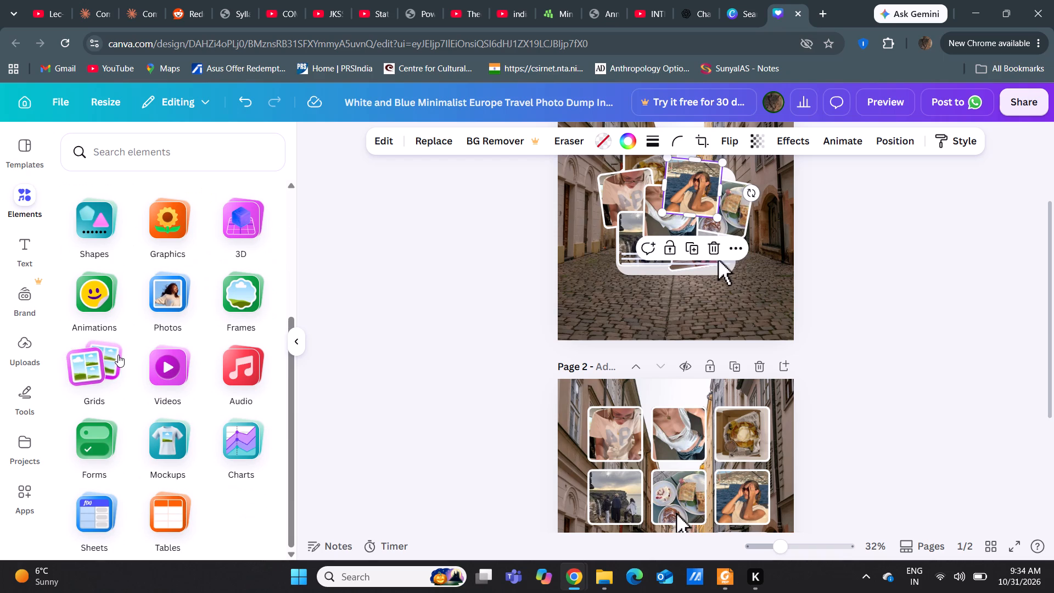
pyautogui.scroll(-1, 102, 378)
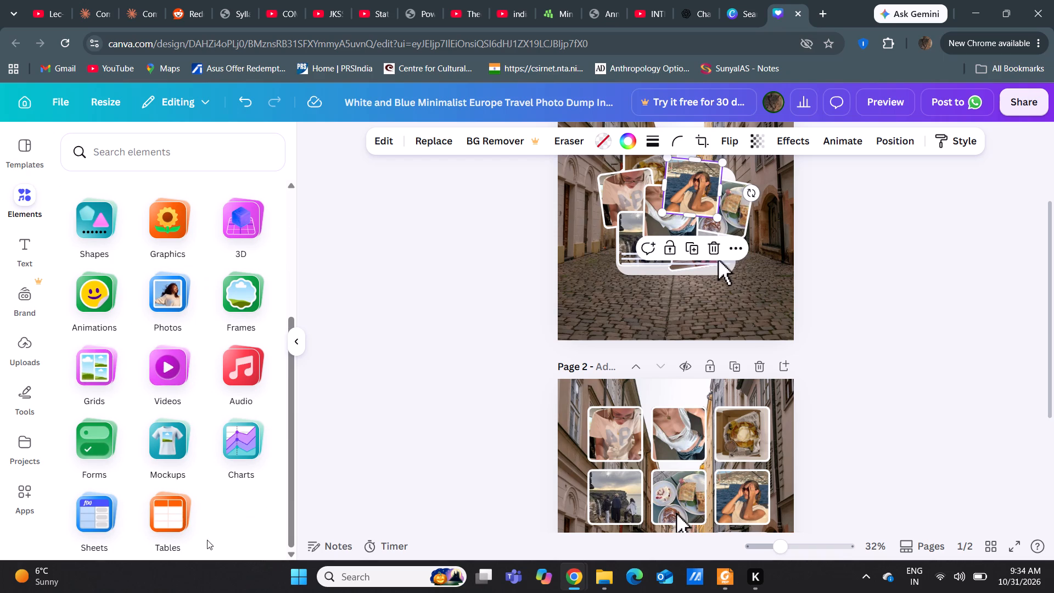
pyautogui.click(243, 292)
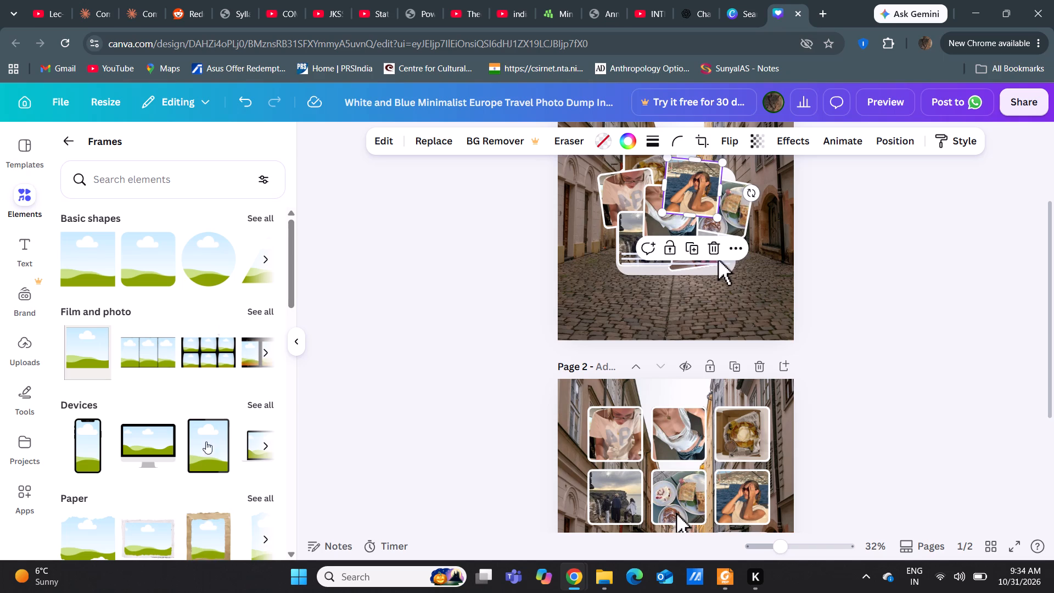
pyautogui.scroll(-5, 205, 452)
pyautogui.scroll(6, 195, 415)
pyautogui.moveTo(210, 354); pyautogui.dragTo(614, 305)
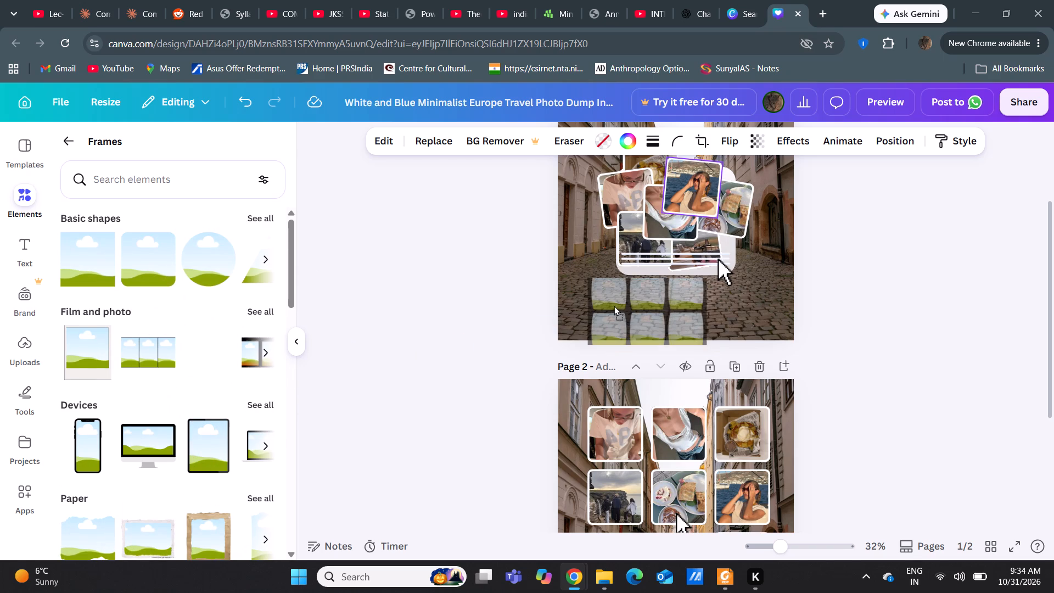
pyautogui.moveTo(614, 305); pyautogui.dragTo(608, 304)
pyautogui.moveTo(699, 338); pyautogui.dragTo(671, 322)
pyautogui.moveTo(670, 278); pyautogui.dragTo(653, 289)
pyautogui.moveTo(620, 300); pyautogui.dragTo(590, 306)
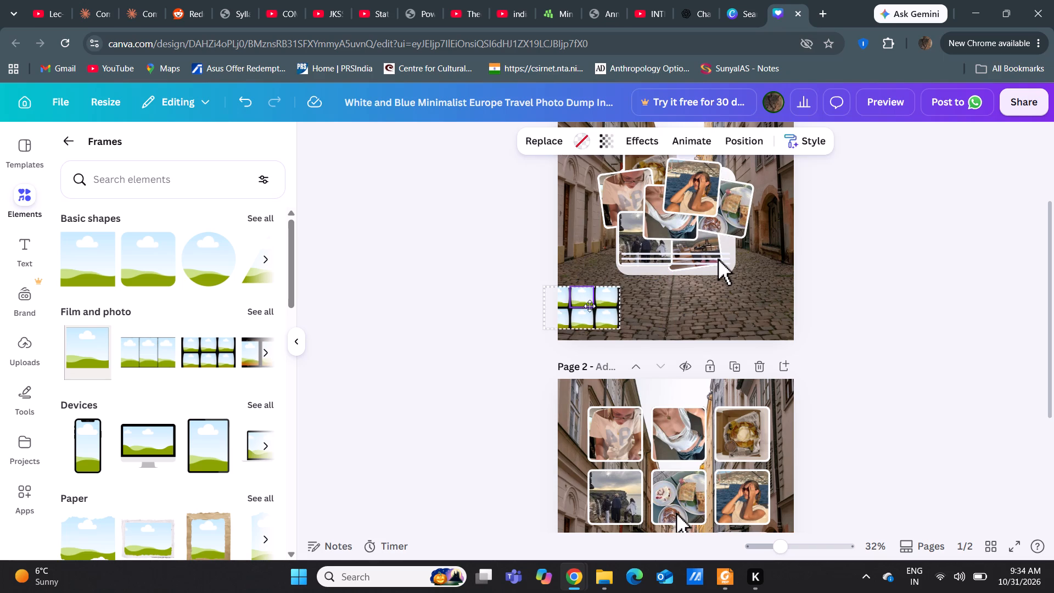
pyautogui.moveTo(590, 306); pyautogui.dragTo(599, 307)
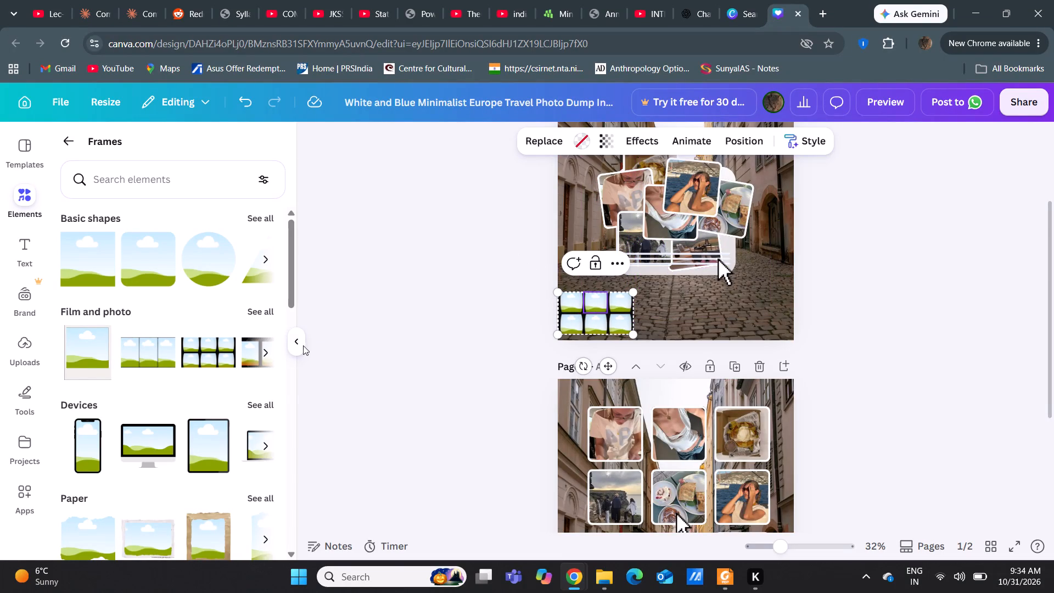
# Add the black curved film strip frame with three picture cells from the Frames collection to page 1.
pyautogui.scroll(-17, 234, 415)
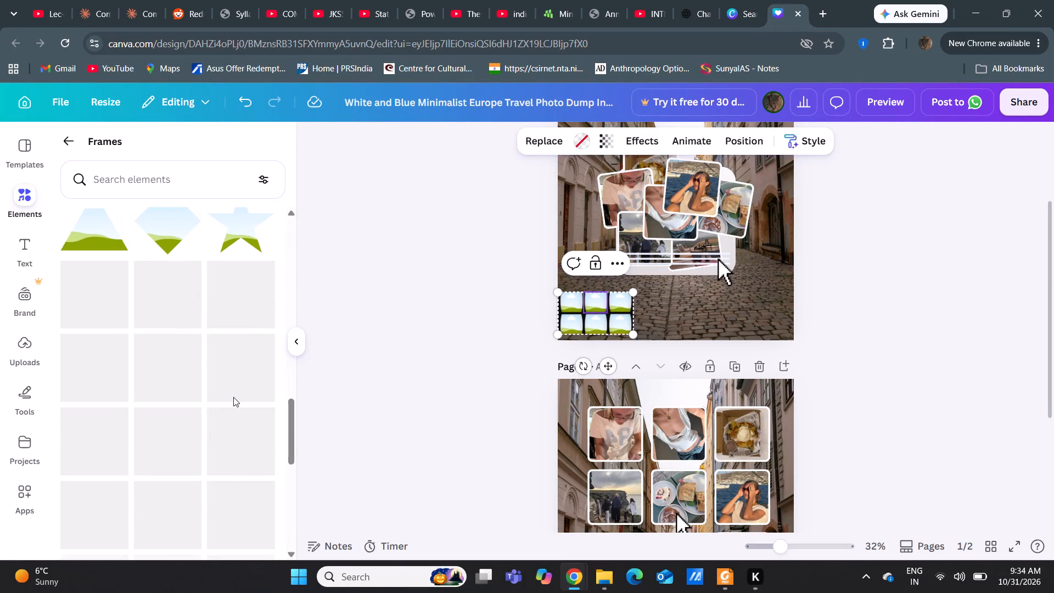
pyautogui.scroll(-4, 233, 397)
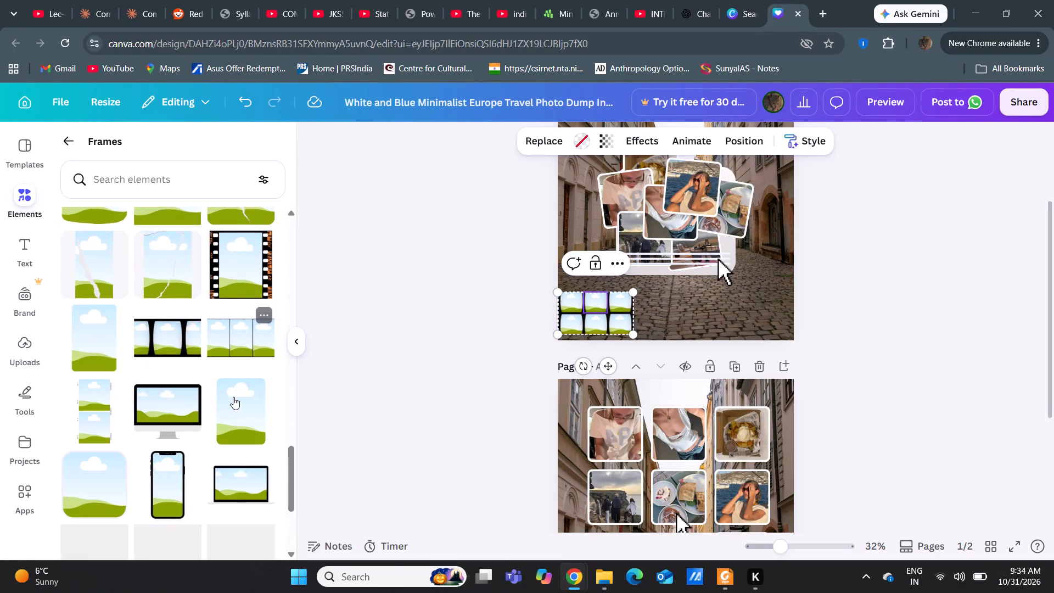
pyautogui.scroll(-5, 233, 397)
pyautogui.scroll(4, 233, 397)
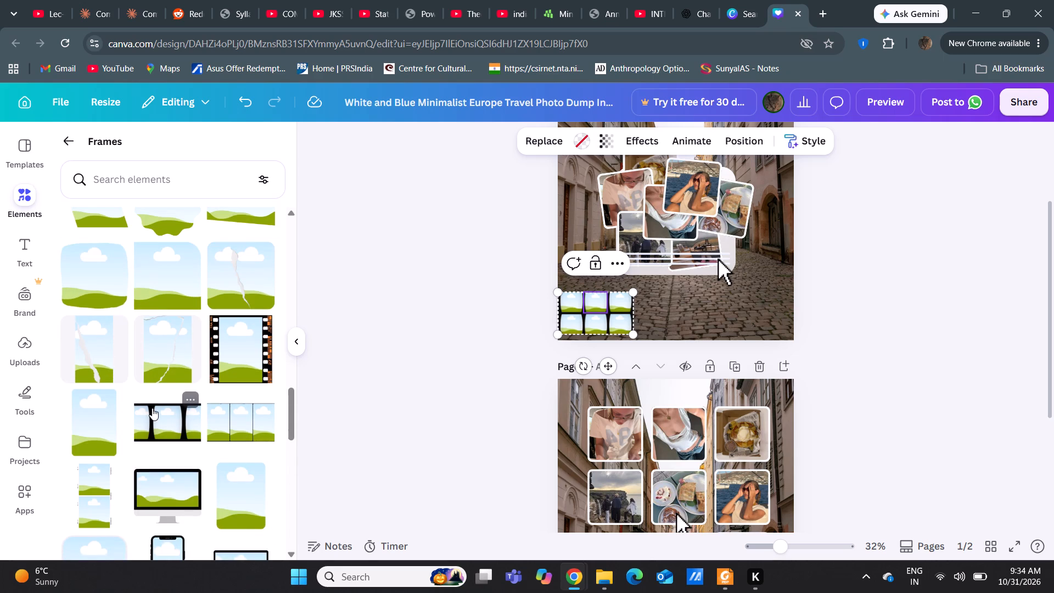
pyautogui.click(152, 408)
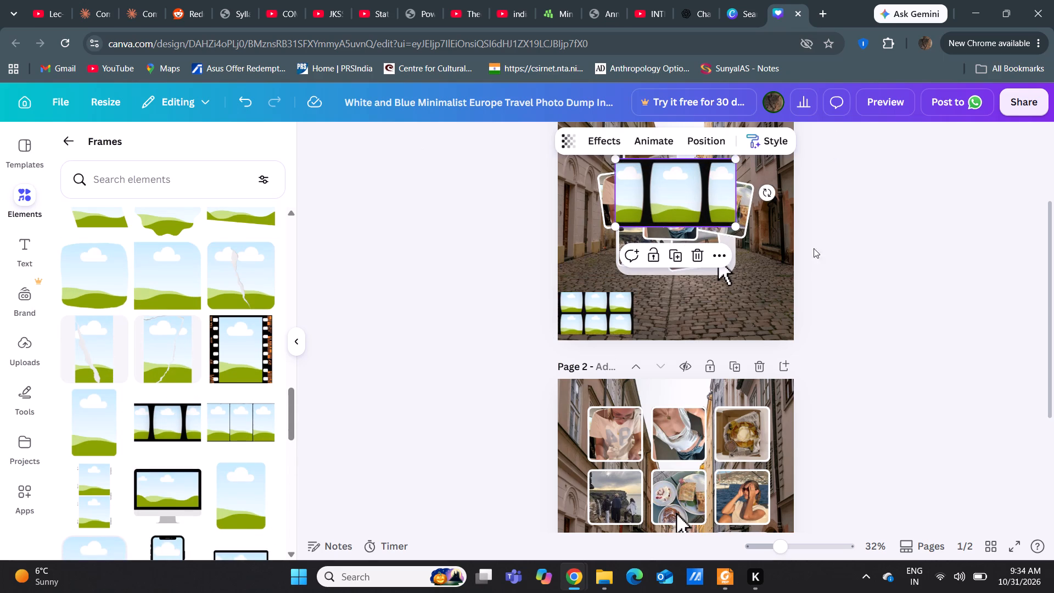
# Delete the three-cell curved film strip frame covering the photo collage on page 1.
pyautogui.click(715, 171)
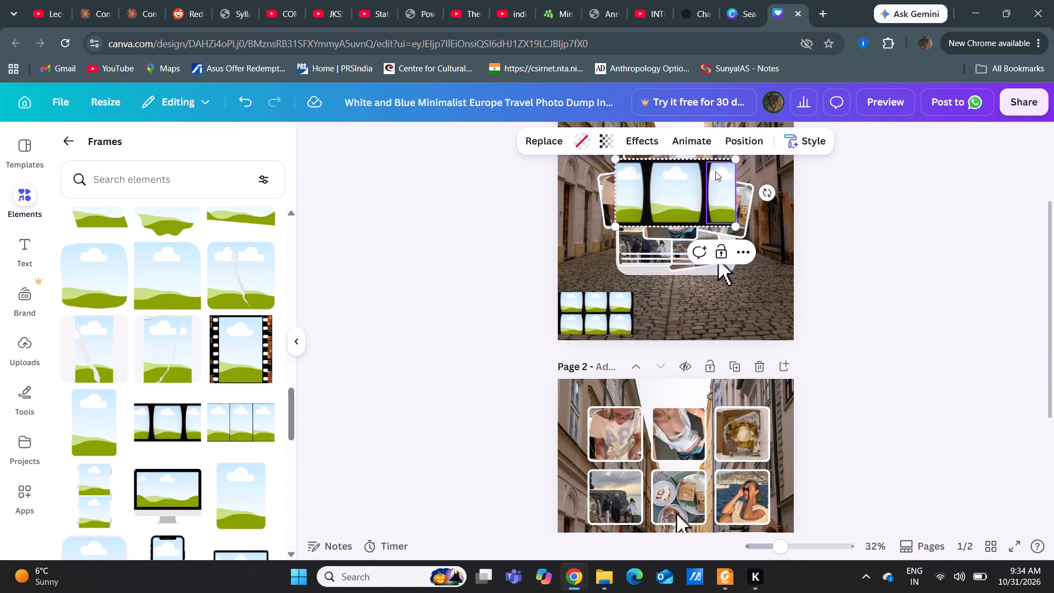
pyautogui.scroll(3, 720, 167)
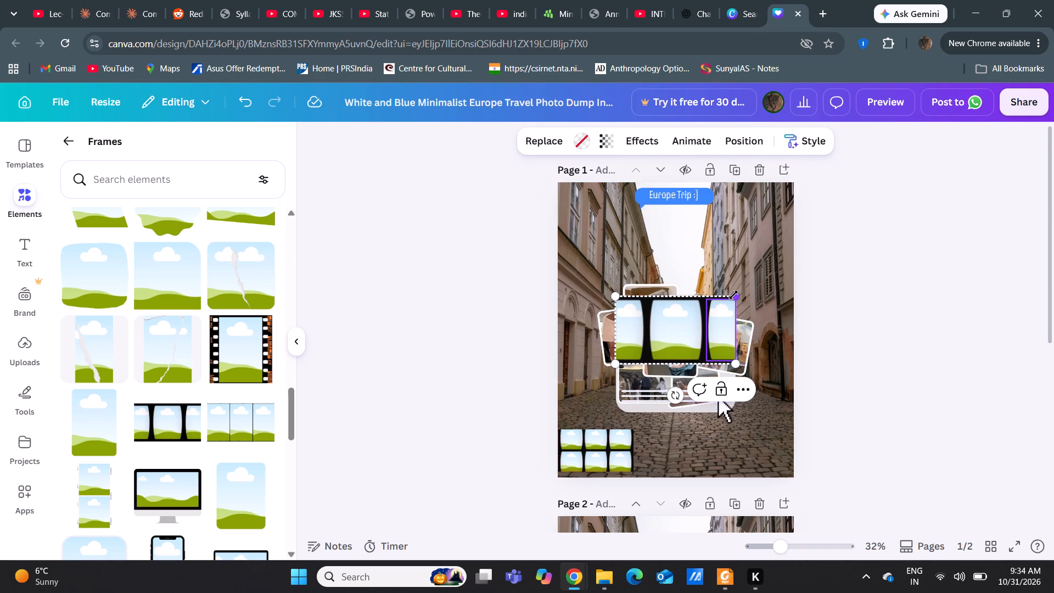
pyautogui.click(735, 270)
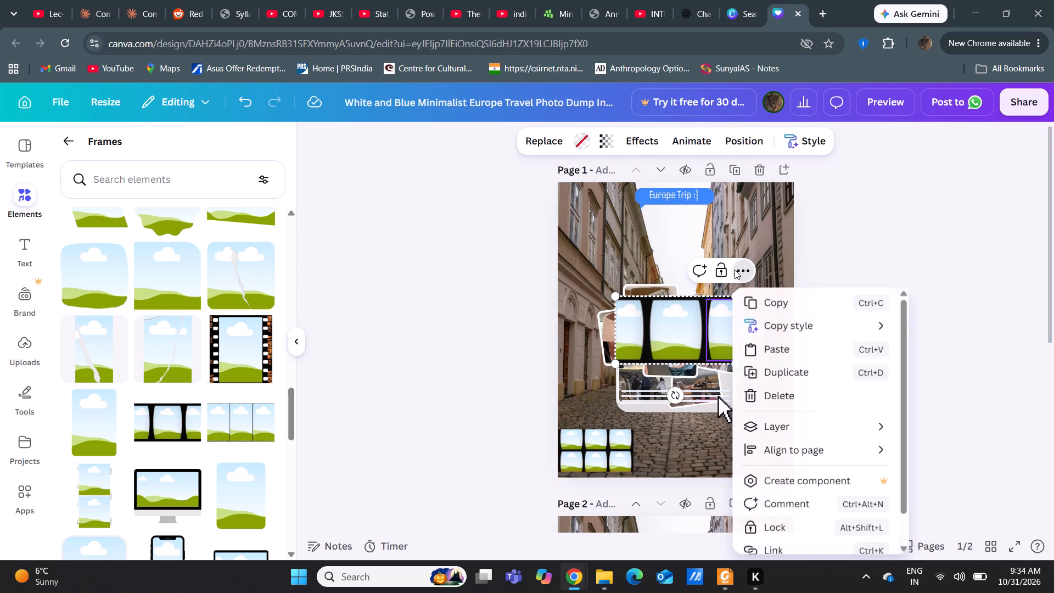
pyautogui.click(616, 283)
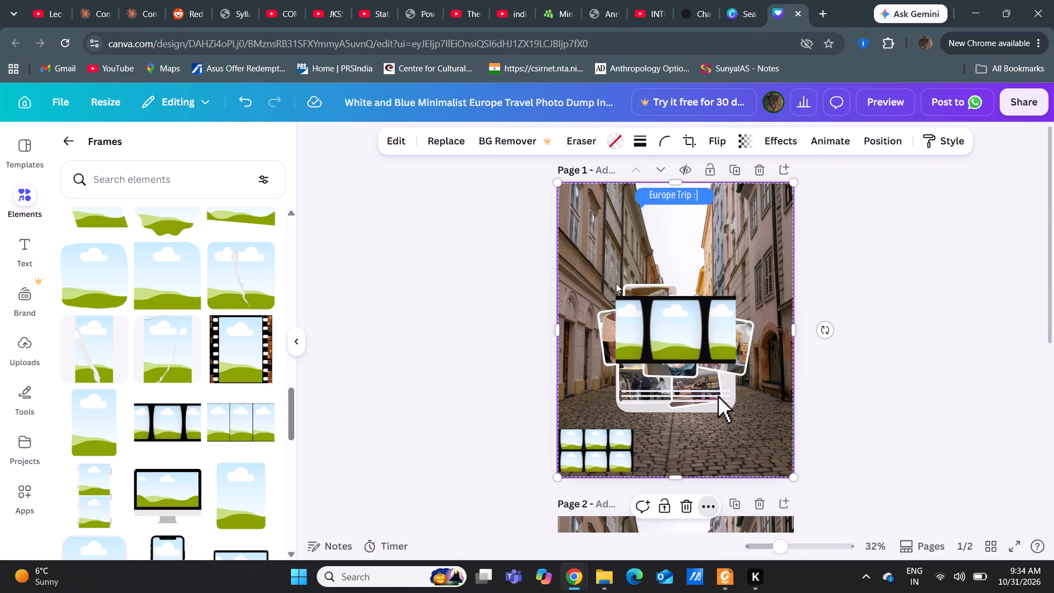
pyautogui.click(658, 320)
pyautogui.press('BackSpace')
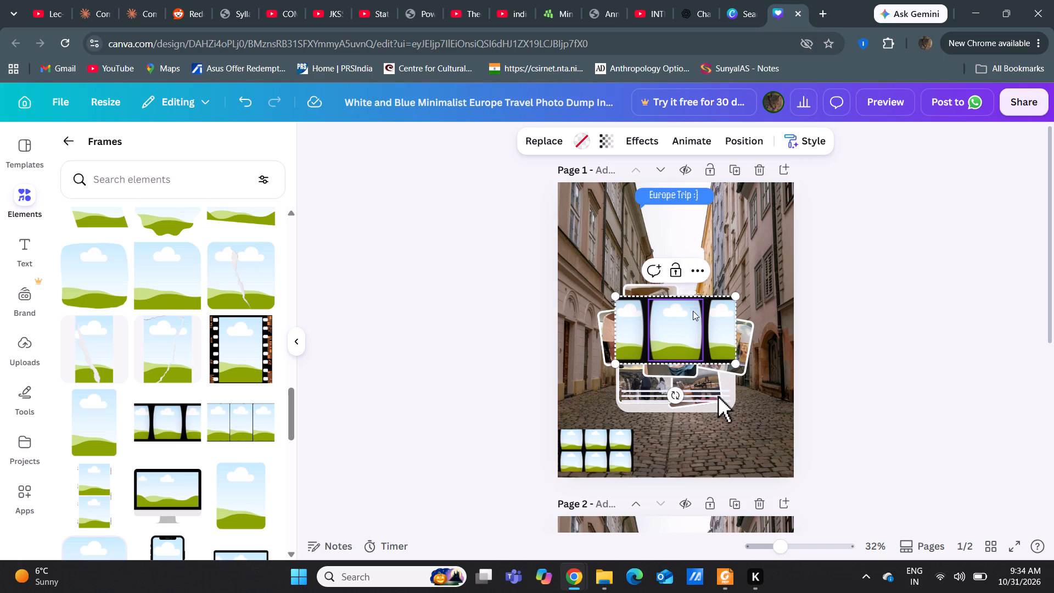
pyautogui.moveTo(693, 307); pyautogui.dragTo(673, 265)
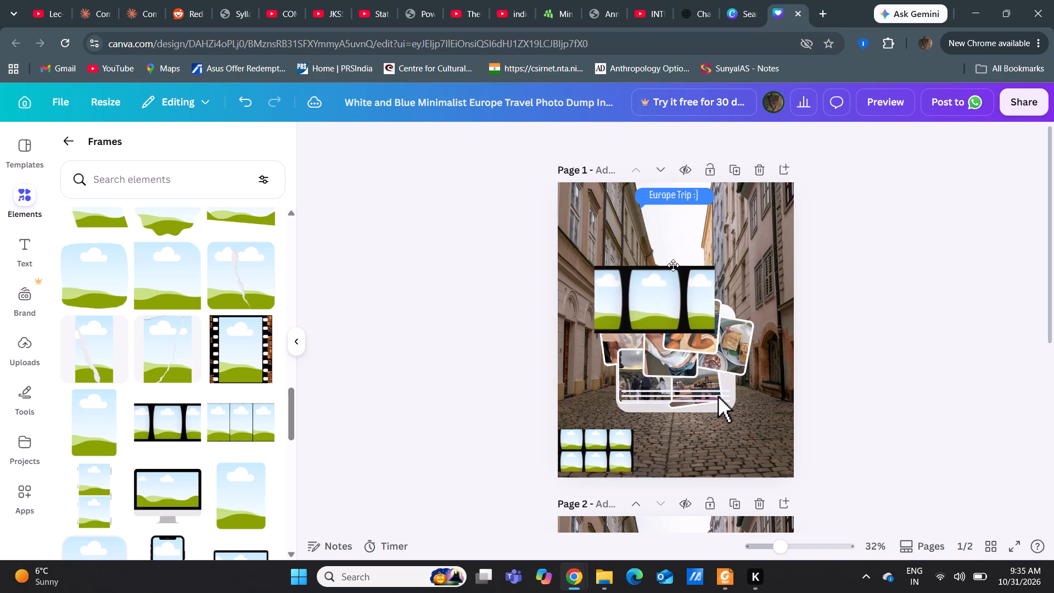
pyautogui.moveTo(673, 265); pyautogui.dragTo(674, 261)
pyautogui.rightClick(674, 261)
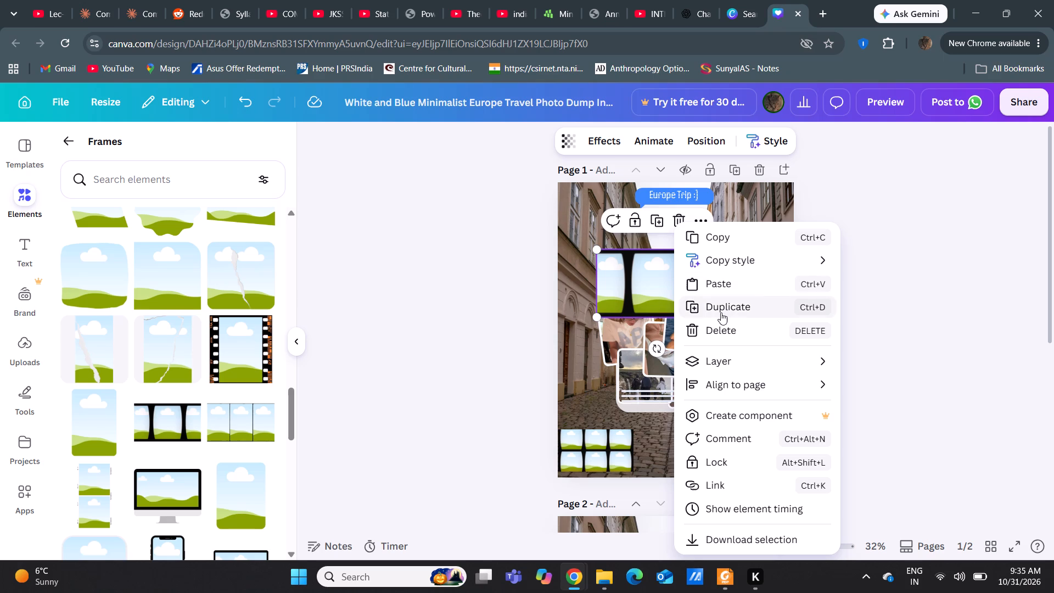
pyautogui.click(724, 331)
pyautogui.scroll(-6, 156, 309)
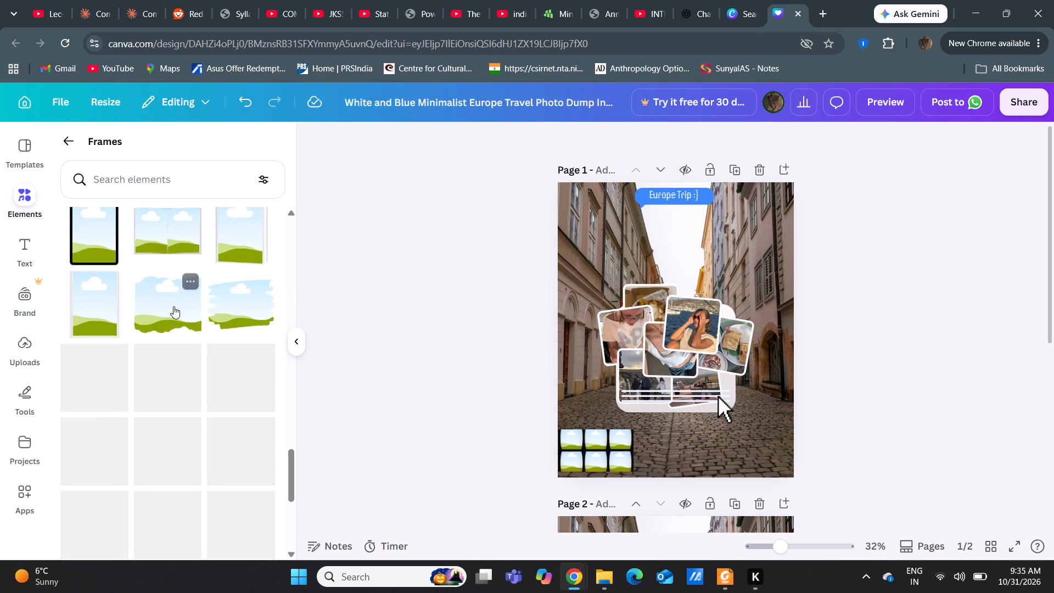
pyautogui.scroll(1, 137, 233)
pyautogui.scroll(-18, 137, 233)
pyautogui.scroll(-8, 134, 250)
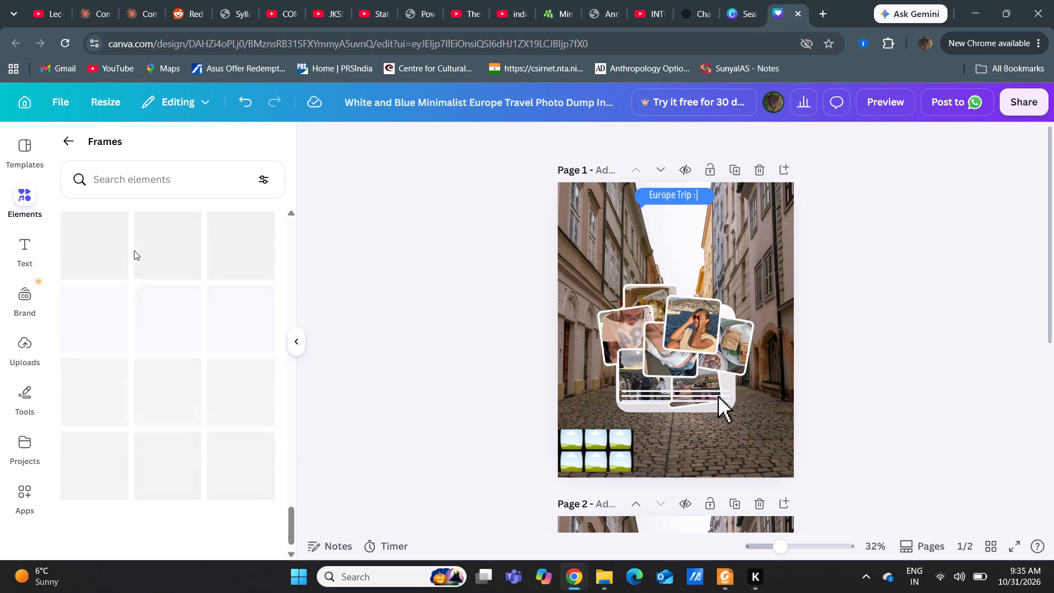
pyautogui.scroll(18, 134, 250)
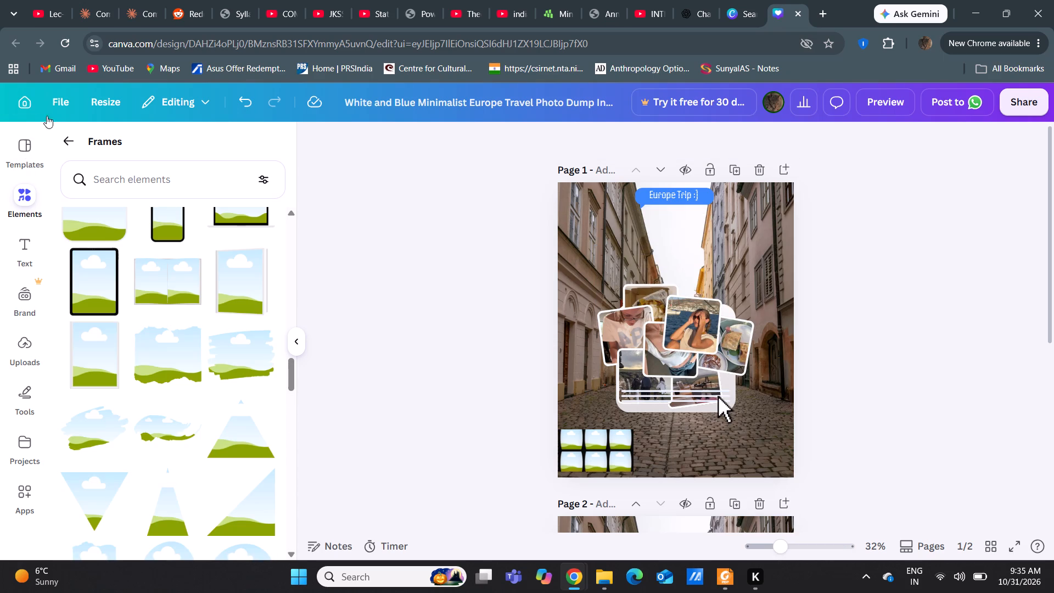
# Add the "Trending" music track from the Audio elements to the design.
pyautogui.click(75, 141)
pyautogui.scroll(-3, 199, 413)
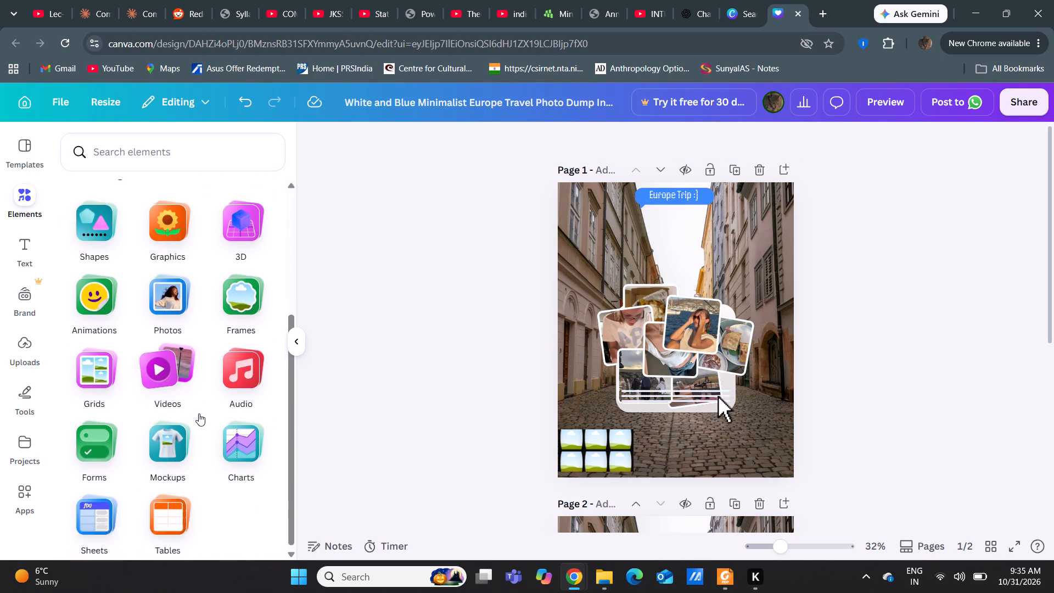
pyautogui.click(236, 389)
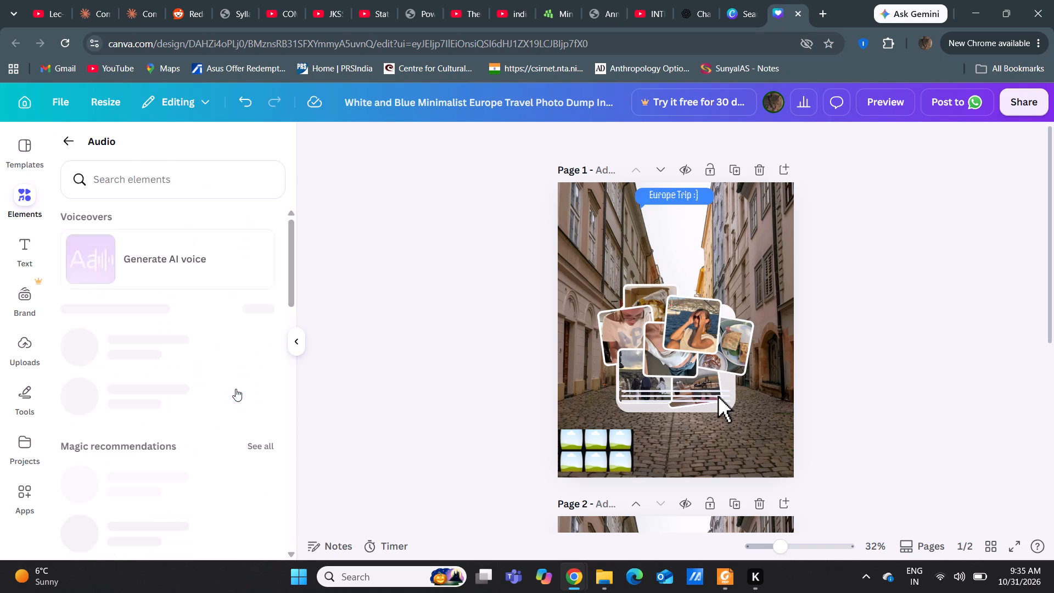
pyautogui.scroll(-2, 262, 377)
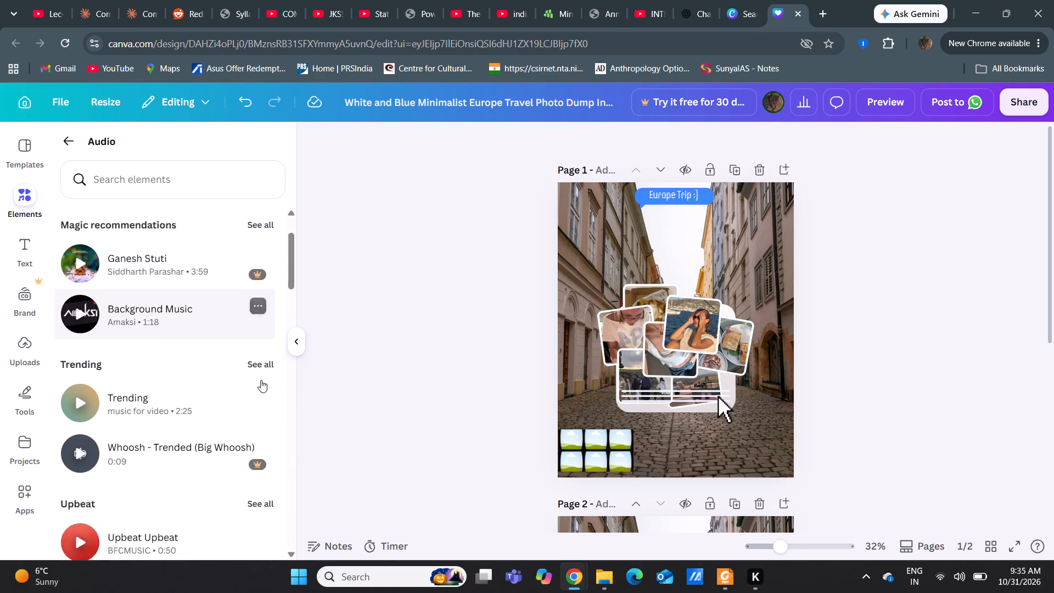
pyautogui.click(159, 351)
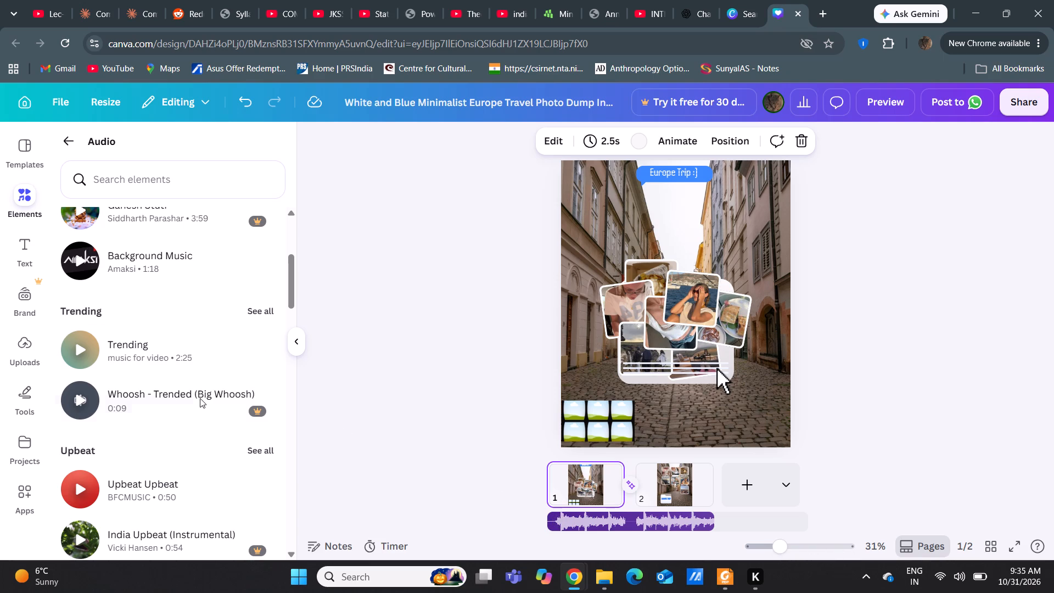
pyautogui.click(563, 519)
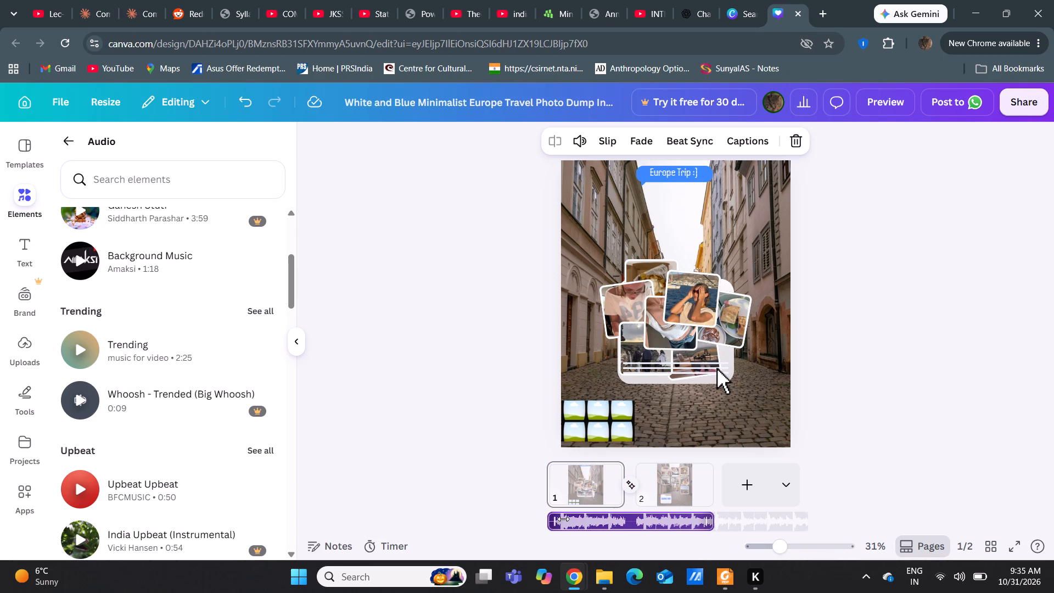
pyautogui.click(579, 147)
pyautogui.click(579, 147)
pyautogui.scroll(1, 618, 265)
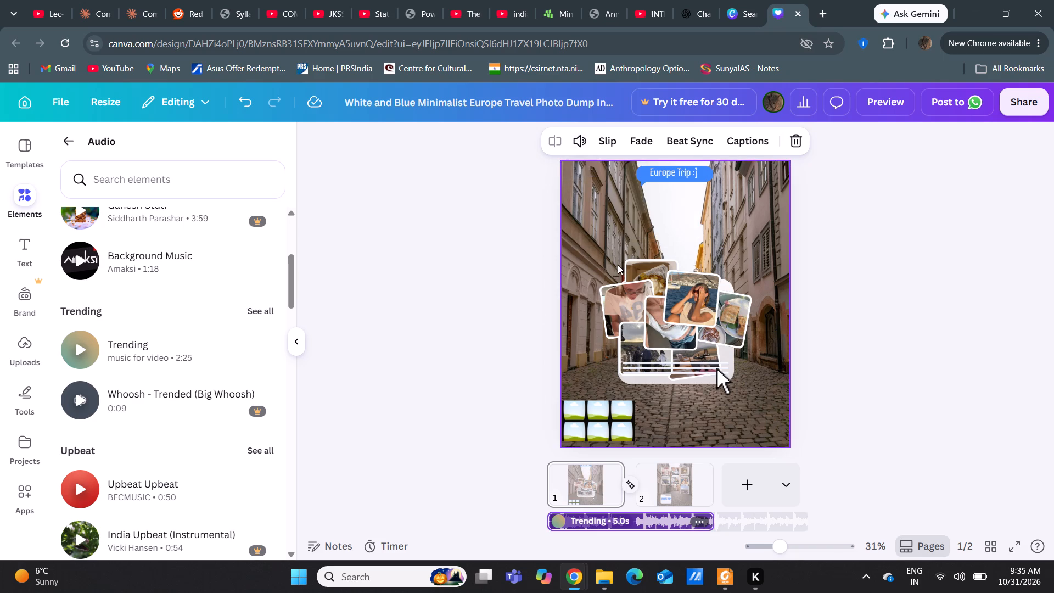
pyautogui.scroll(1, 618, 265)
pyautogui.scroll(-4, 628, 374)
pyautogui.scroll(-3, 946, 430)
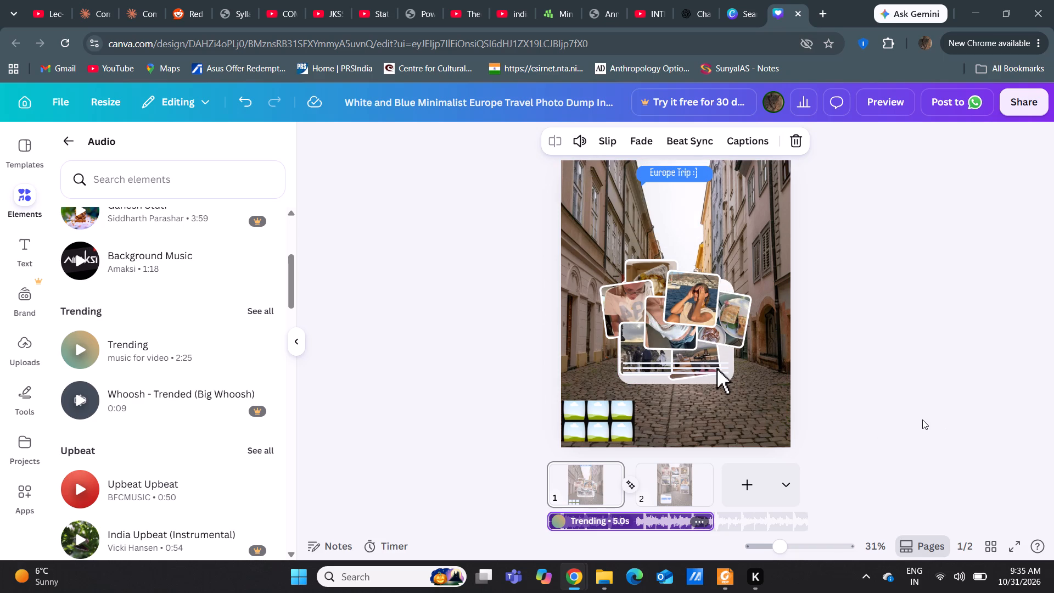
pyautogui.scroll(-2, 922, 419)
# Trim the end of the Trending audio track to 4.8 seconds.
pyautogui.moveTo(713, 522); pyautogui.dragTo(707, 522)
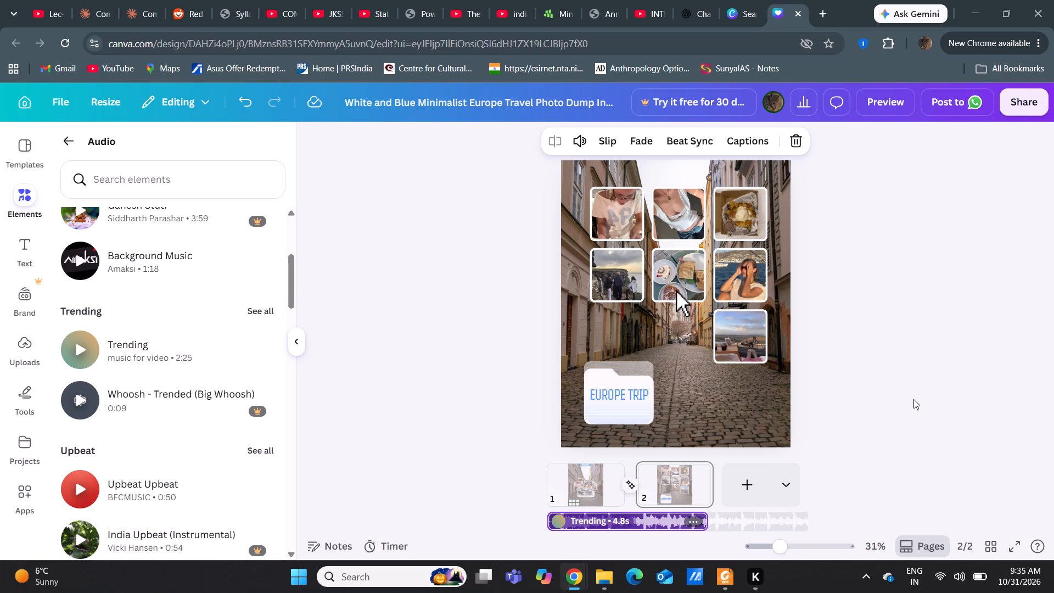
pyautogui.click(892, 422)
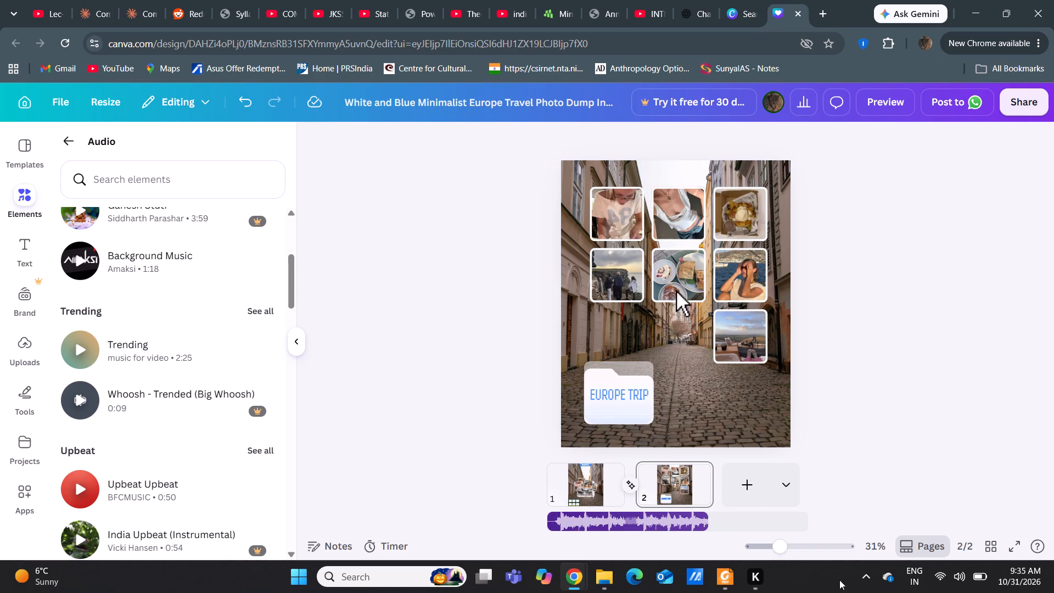
# Review the Beat Sync options for the Trending audio track.
pyautogui.scroll(-4, 871, 431)
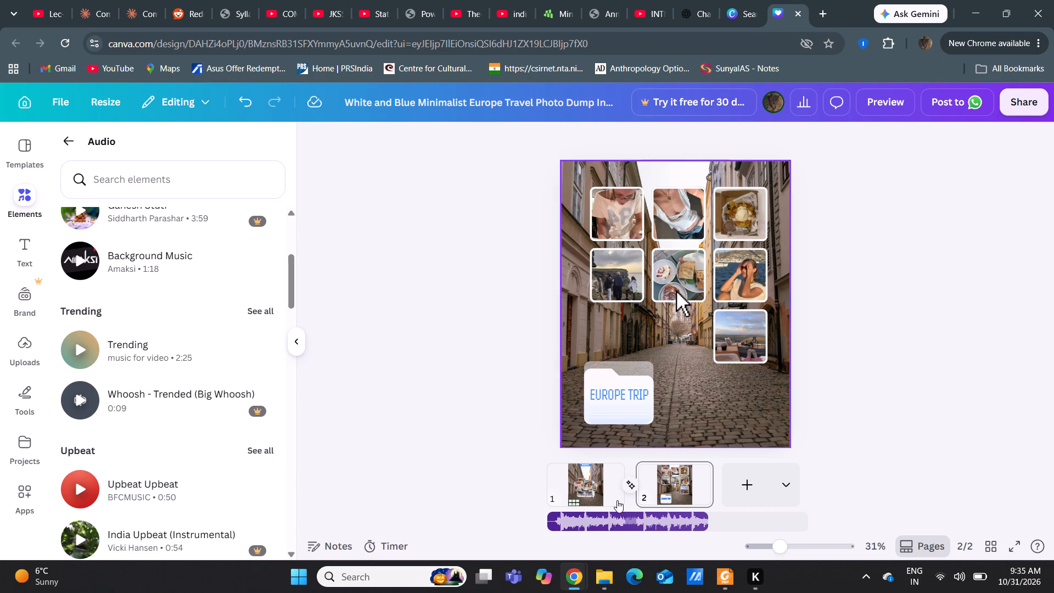
pyautogui.click(564, 522)
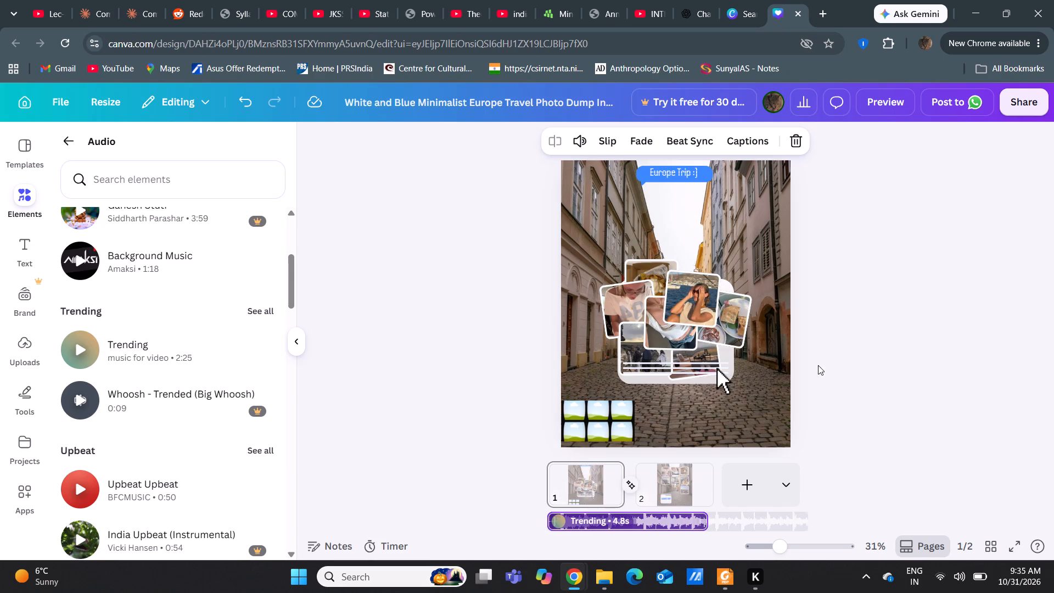
pyautogui.scroll(5, 864, 360)
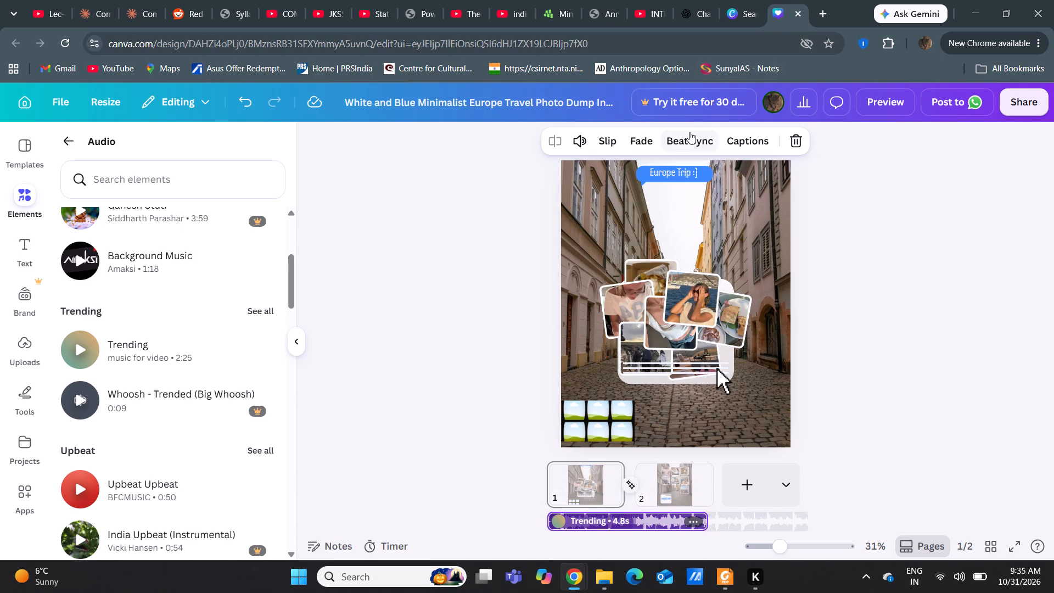
pyautogui.click(689, 132)
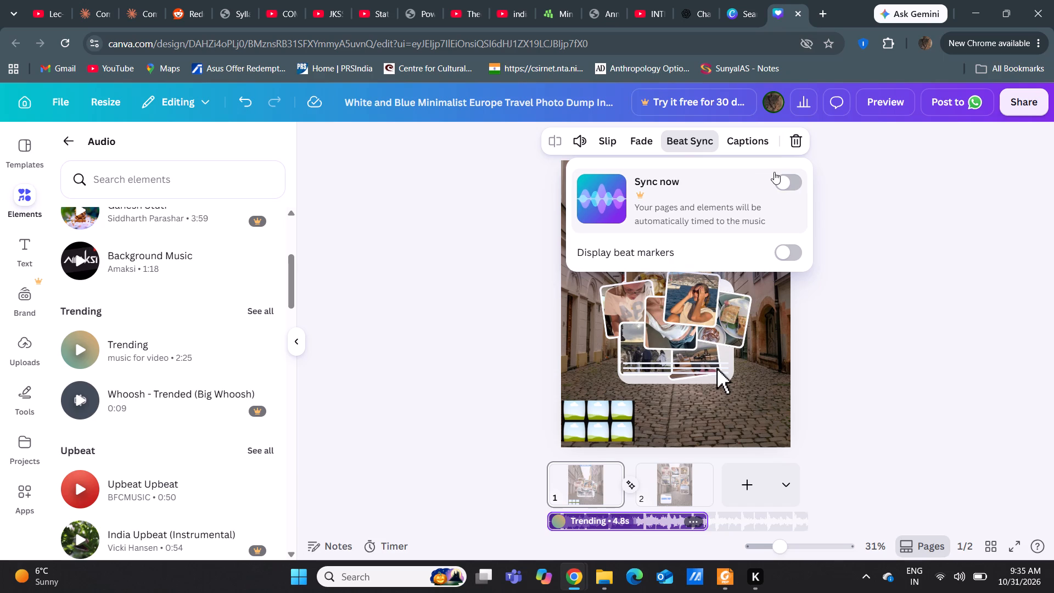
pyautogui.click(479, 293)
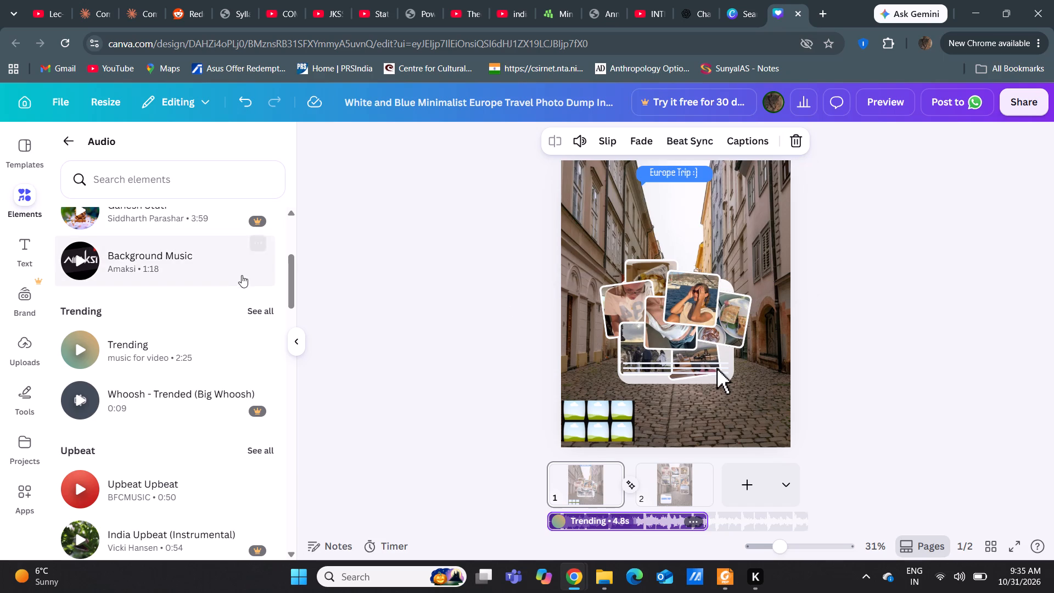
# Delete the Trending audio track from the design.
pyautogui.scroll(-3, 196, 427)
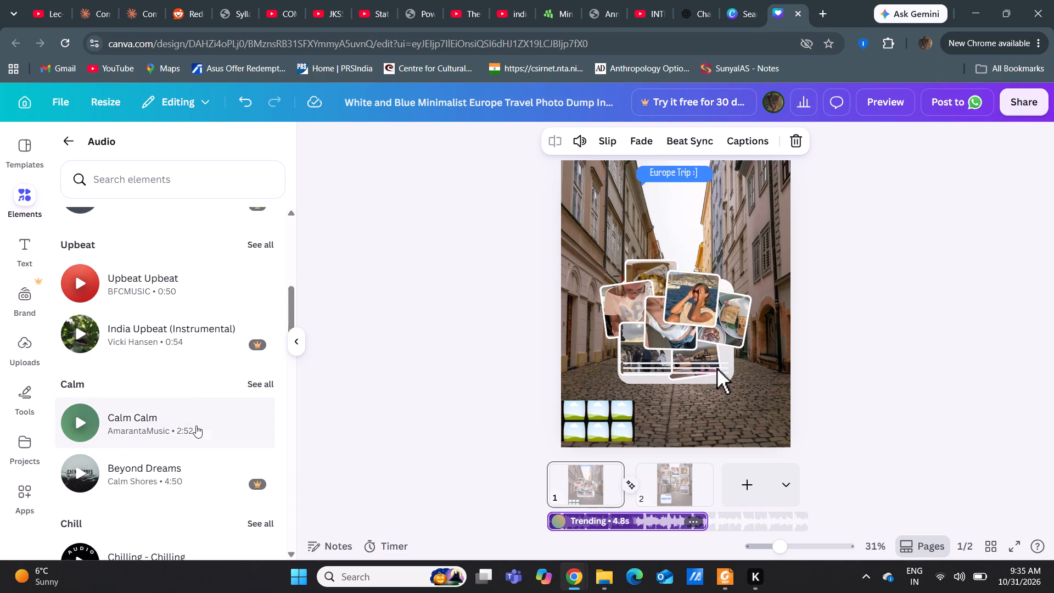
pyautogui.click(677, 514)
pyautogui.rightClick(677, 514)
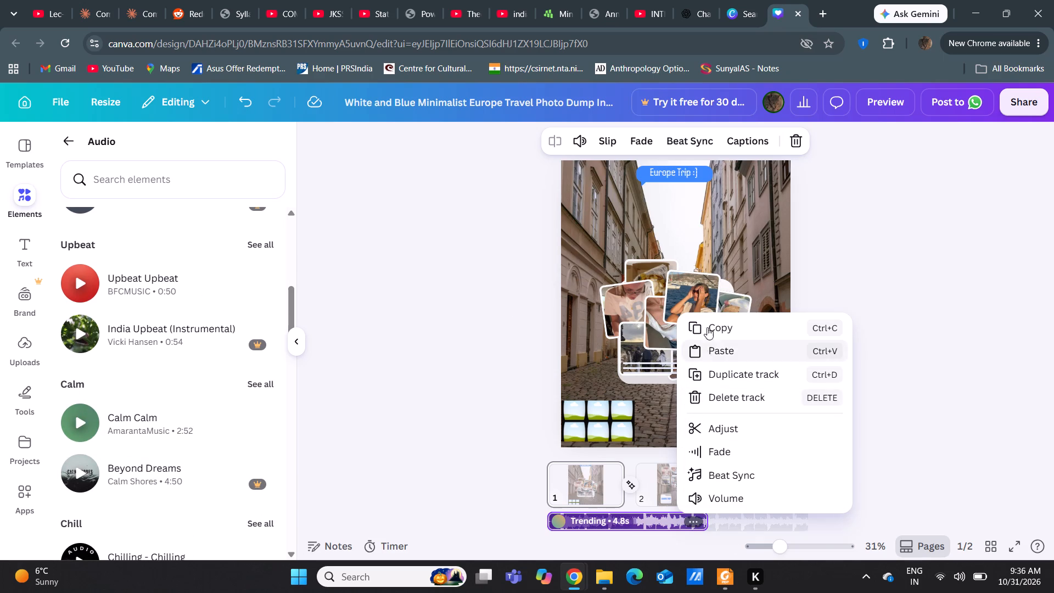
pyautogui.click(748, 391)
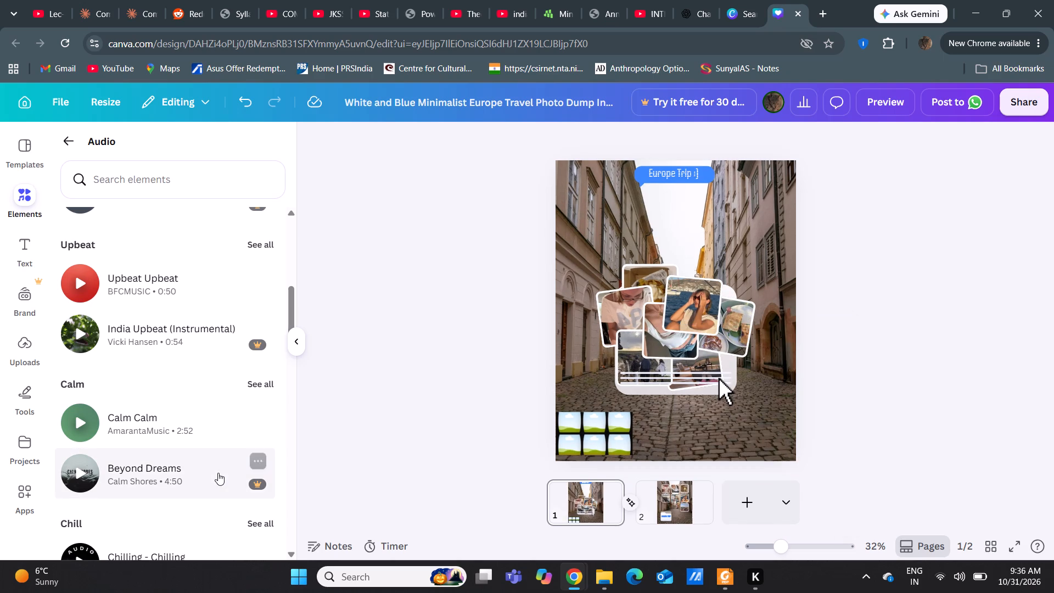
# Add the "Romantic - Romantic Music" track by APALONBeats from the Romantic audio category and select it.
pyautogui.scroll(-3, 197, 419)
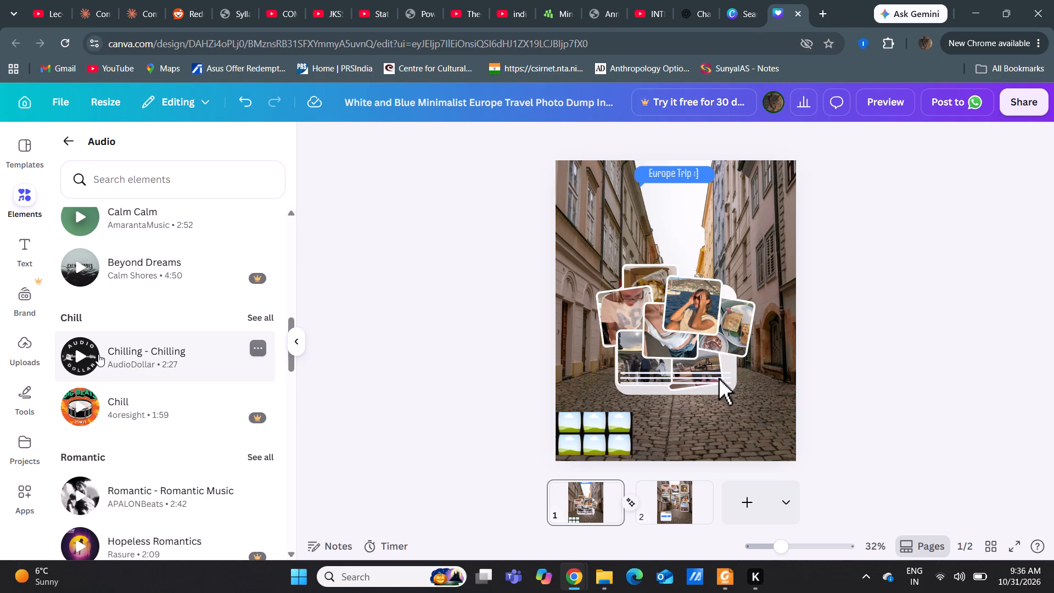
pyautogui.click(113, 491)
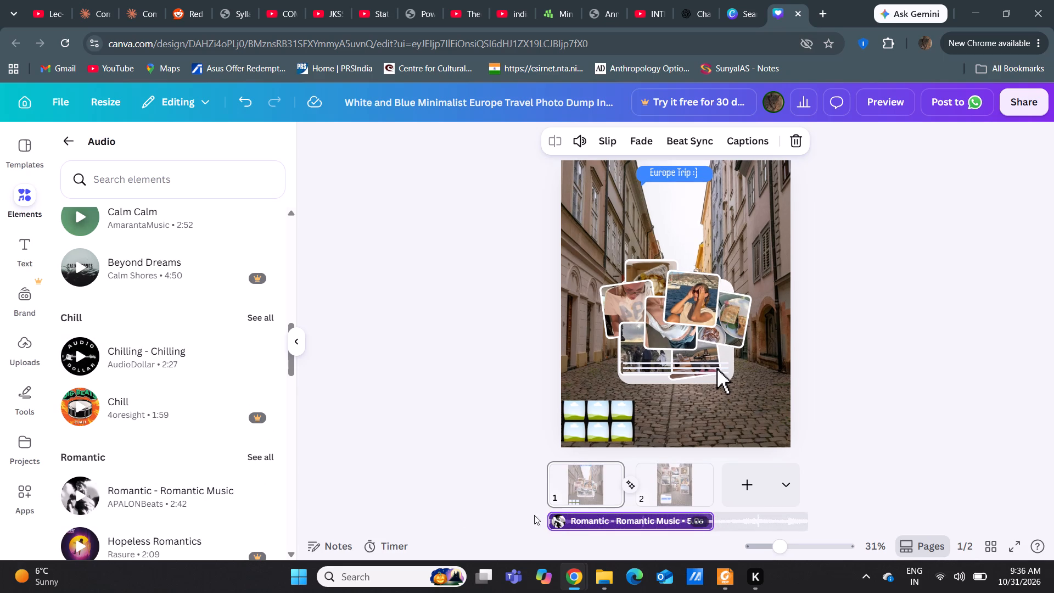
pyautogui.click(582, 517)
# Review the details of the "Romantic - Romantic Music" track in the audio library and play its preview.
pyautogui.scroll(-3, 582, 517)
pyautogui.scroll(4, 891, 290)
pyautogui.scroll(12, 452, 375)
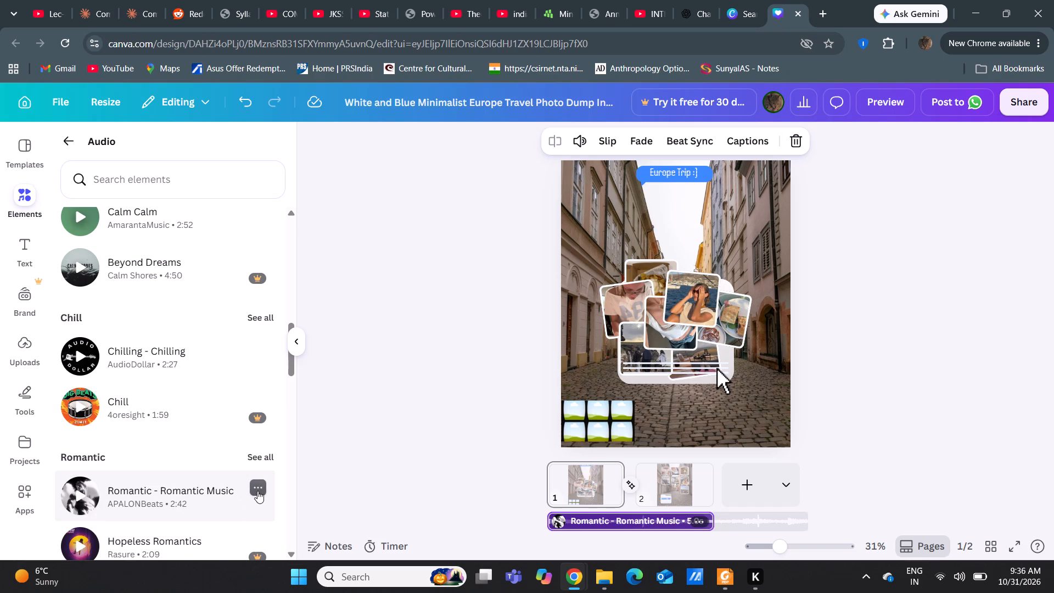
pyautogui.click(257, 491)
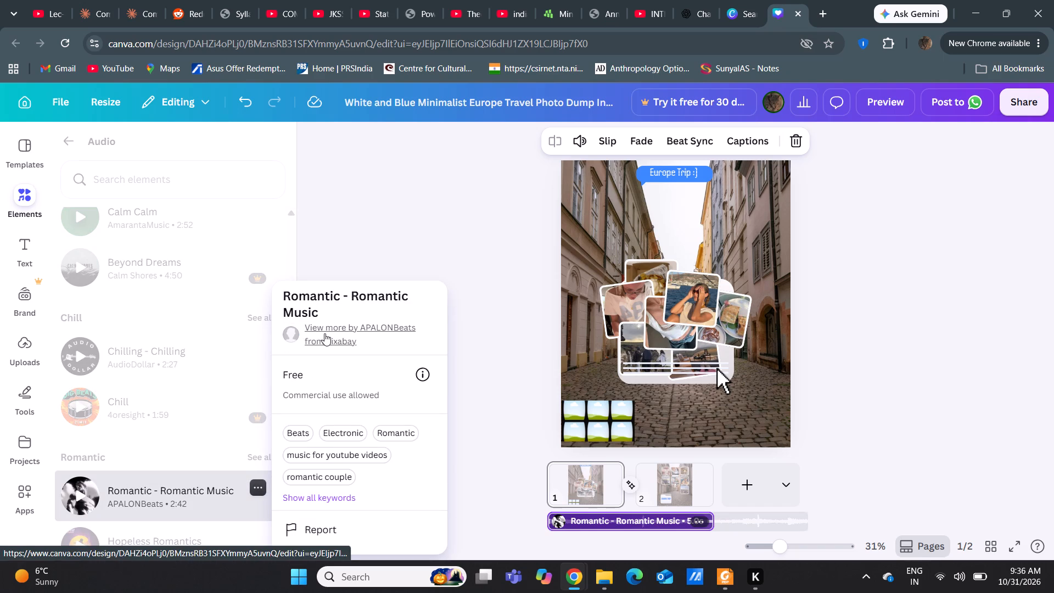
pyautogui.click(123, 486)
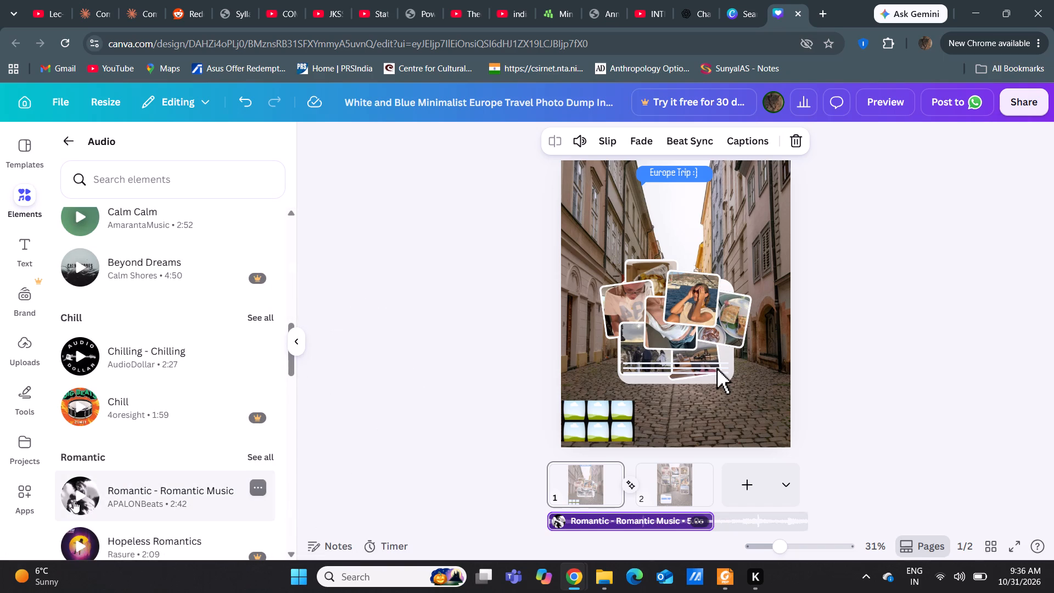
pyautogui.click(72, 501)
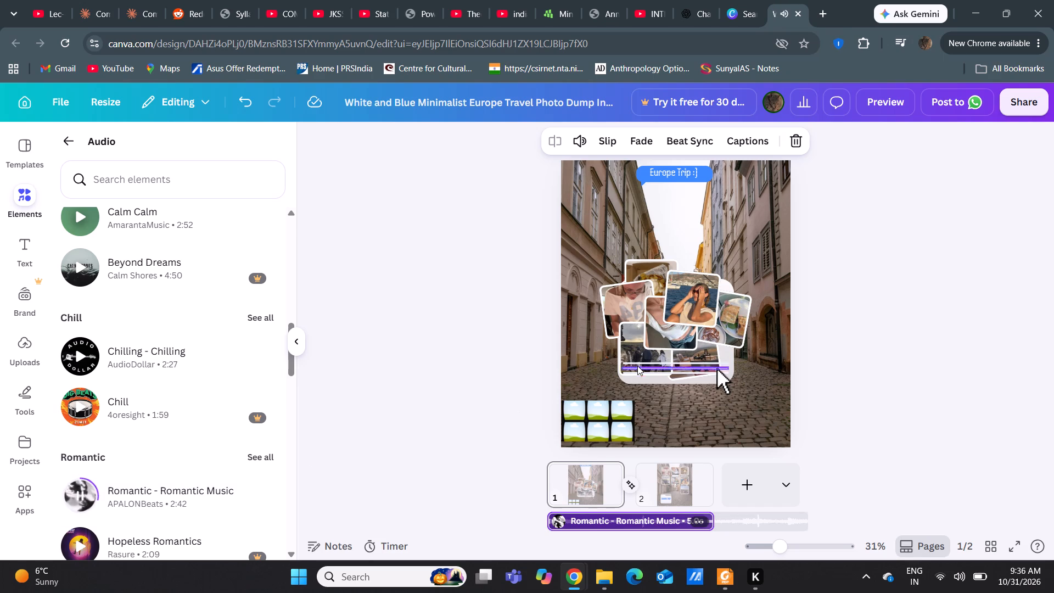
# Trim the end of the Romantic - Romantic Music track to 4.8 seconds.
pyautogui.click(713, 519)
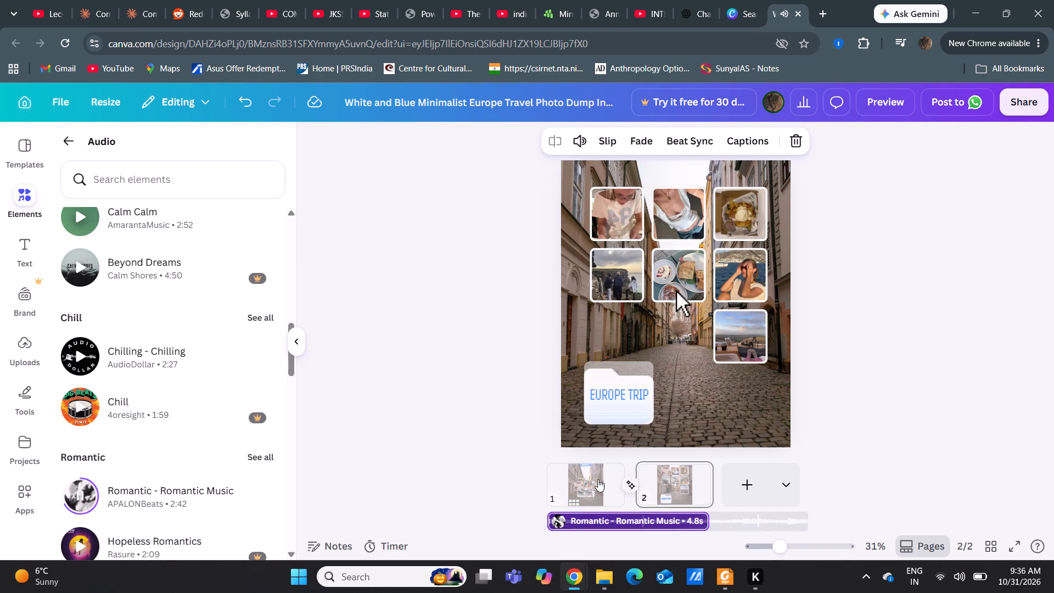
pyautogui.click(417, 333)
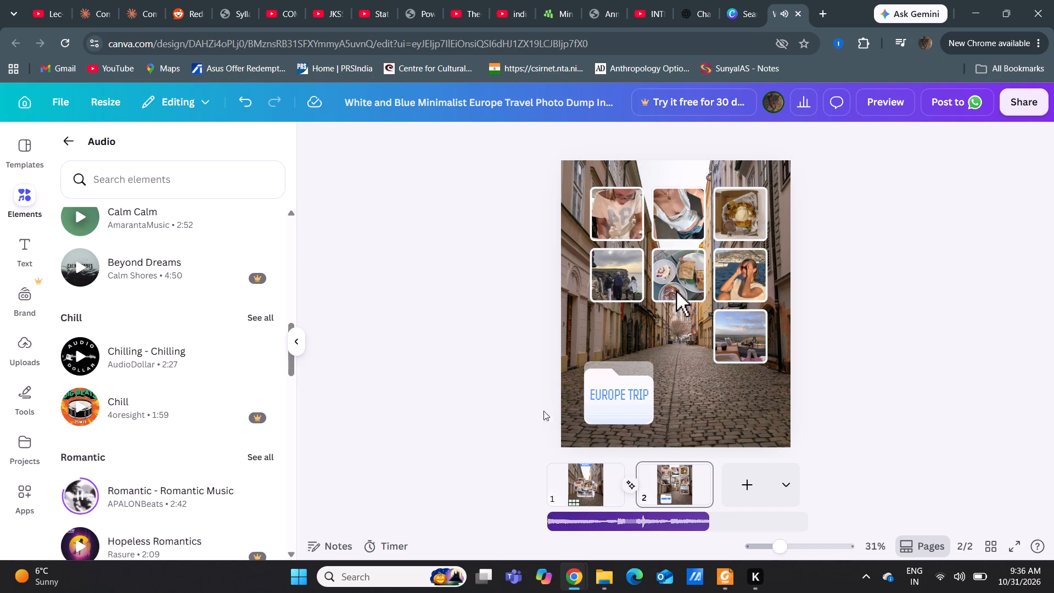
# Delete the film-style frame grid from the lower-left corner of page 1.
pyautogui.click(571, 472)
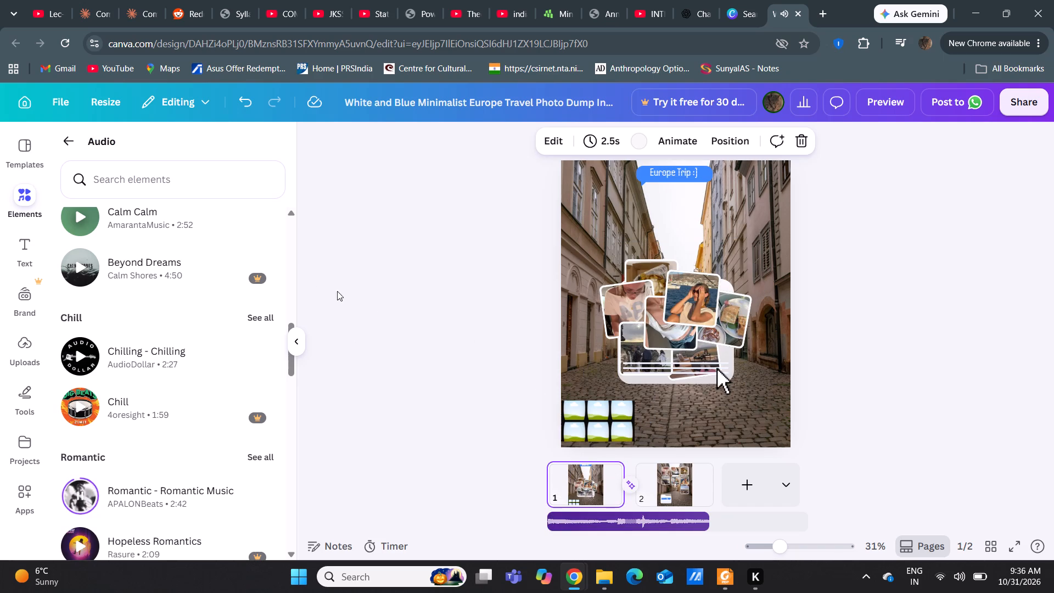
pyautogui.click(574, 412)
pyautogui.rightClick(574, 412)
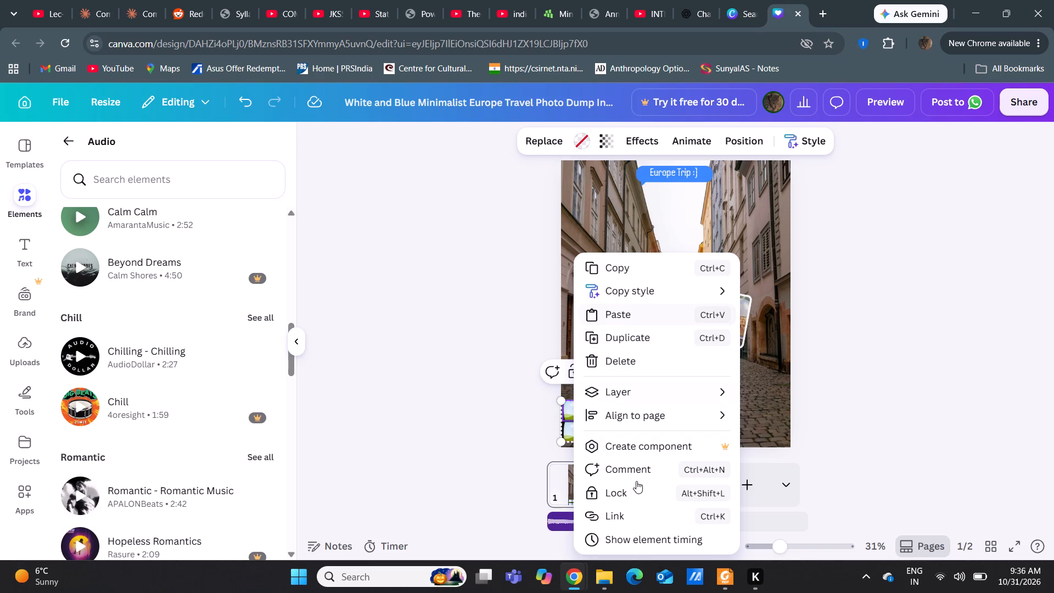
pyautogui.click(514, 276)
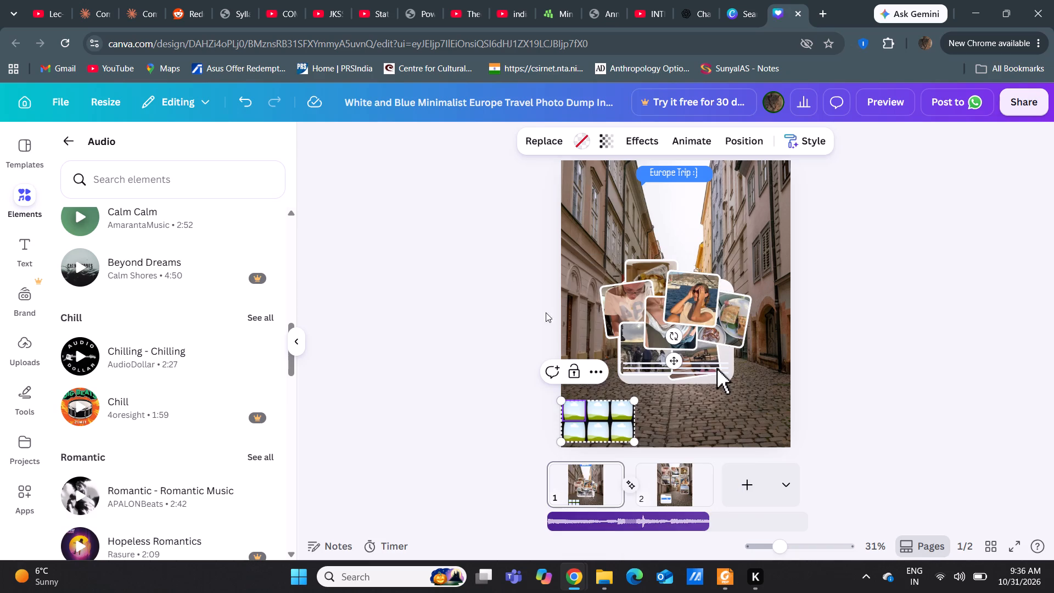
pyautogui.click(635, 397)
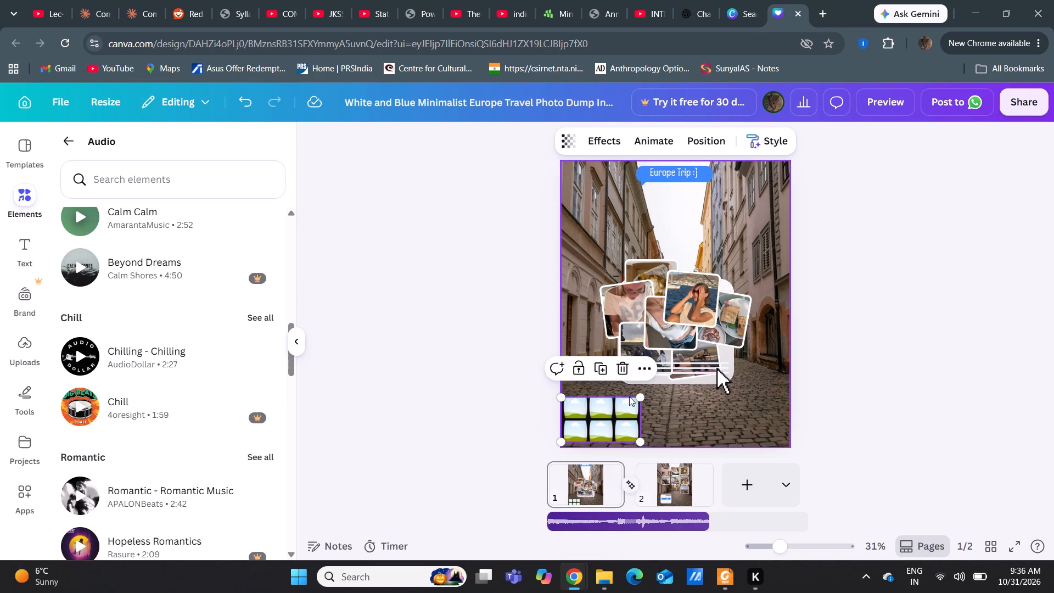
pyautogui.click(626, 374)
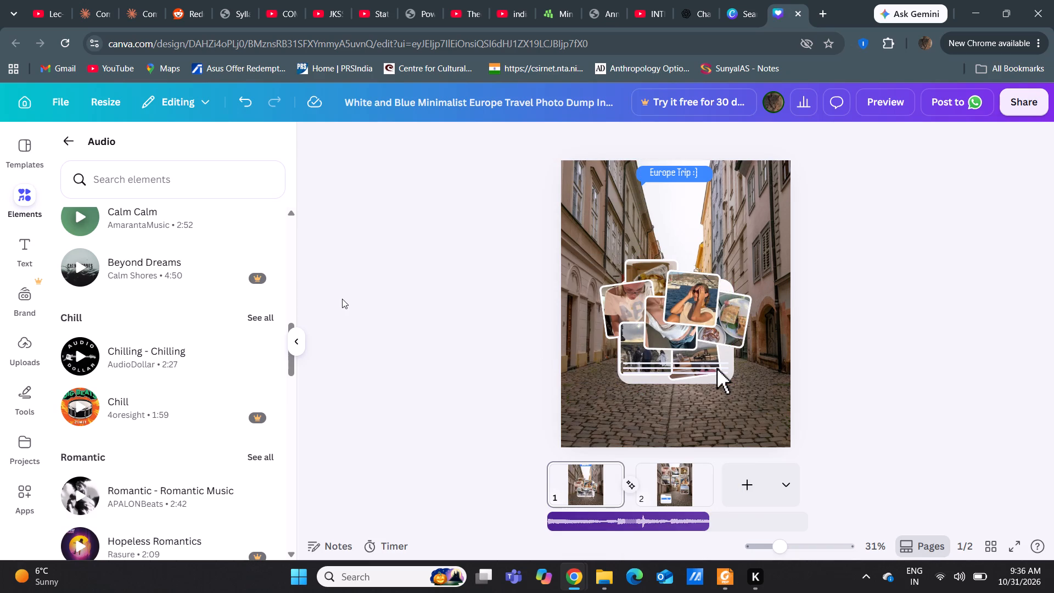
pyautogui.click(342, 299)
# Add the 15.0s yacht-at-sea clip from the Magic recommendations of the Videos category to page 1.
pyautogui.scroll(-3, 163, 288)
pyautogui.scroll(7, 163, 288)
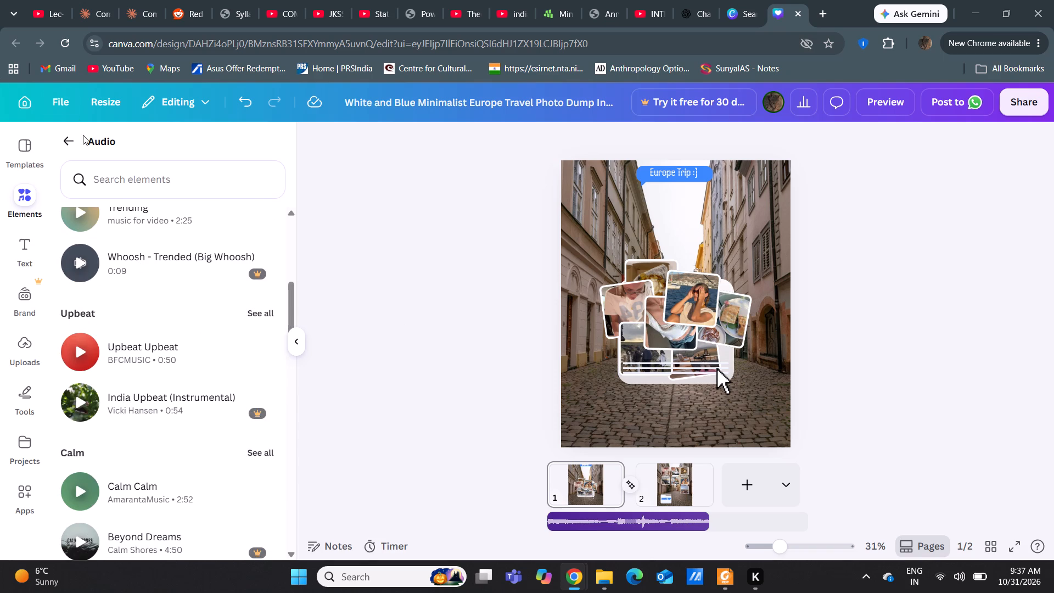
pyautogui.click(75, 135)
pyautogui.scroll(-3, 195, 440)
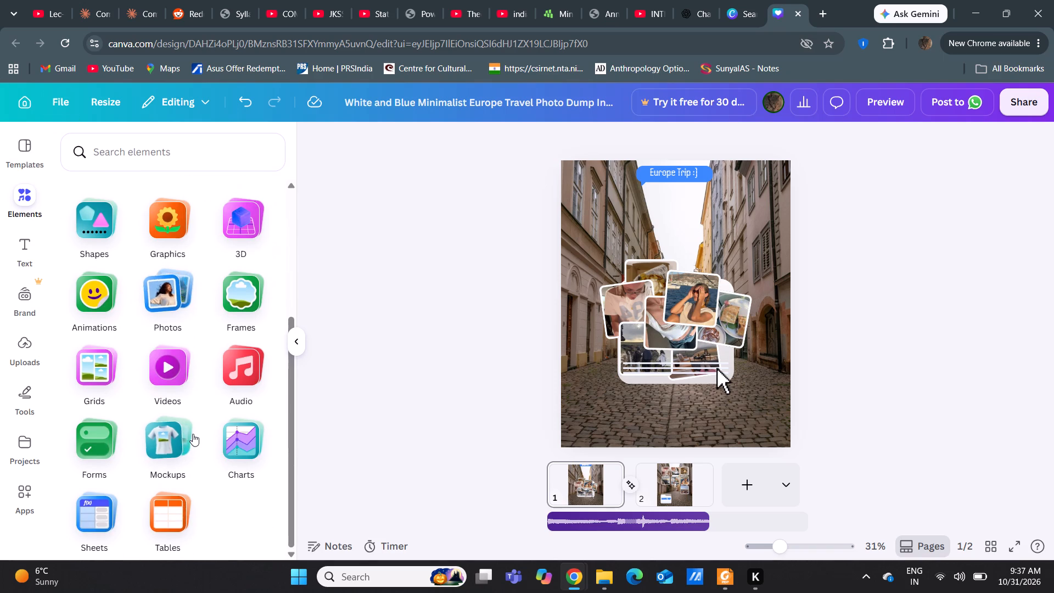
pyautogui.scroll(-1, 192, 432)
pyautogui.click(170, 377)
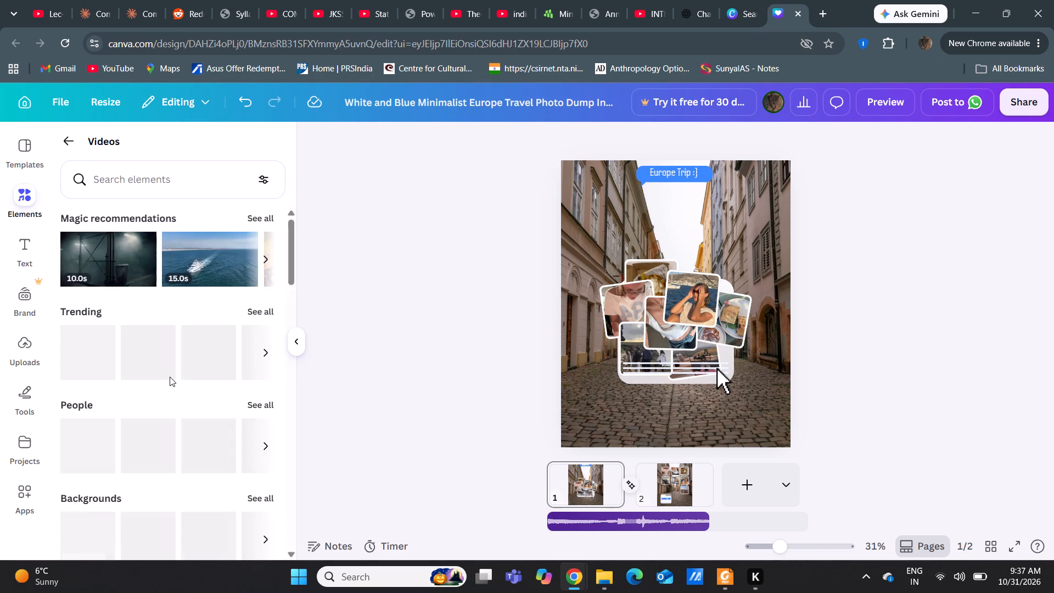
pyautogui.click(207, 266)
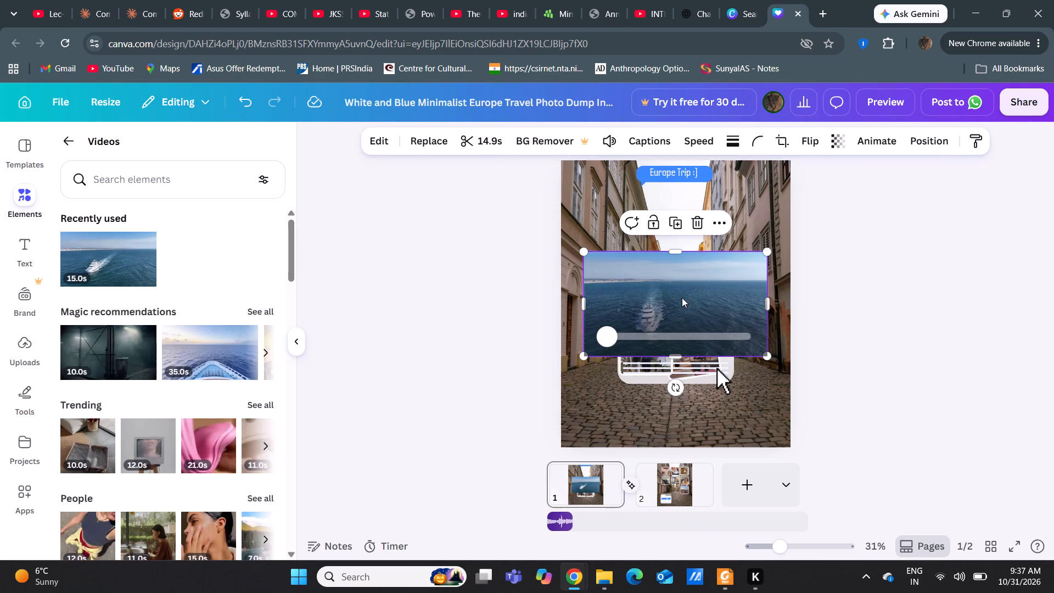
# Crop the yacht video's upper edge to a height of about 402 and set the video as page 1's background.
pyautogui.moveTo(675, 251); pyautogui.dragTo(676, 277)
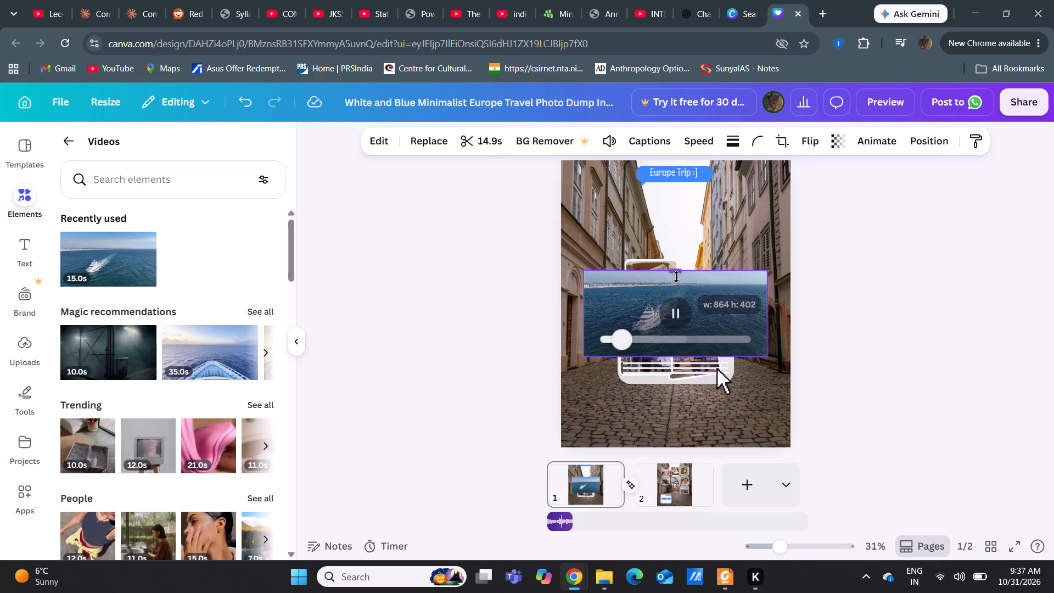
pyautogui.moveTo(676, 277); pyautogui.dragTo(676, 268)
pyautogui.click(677, 300)
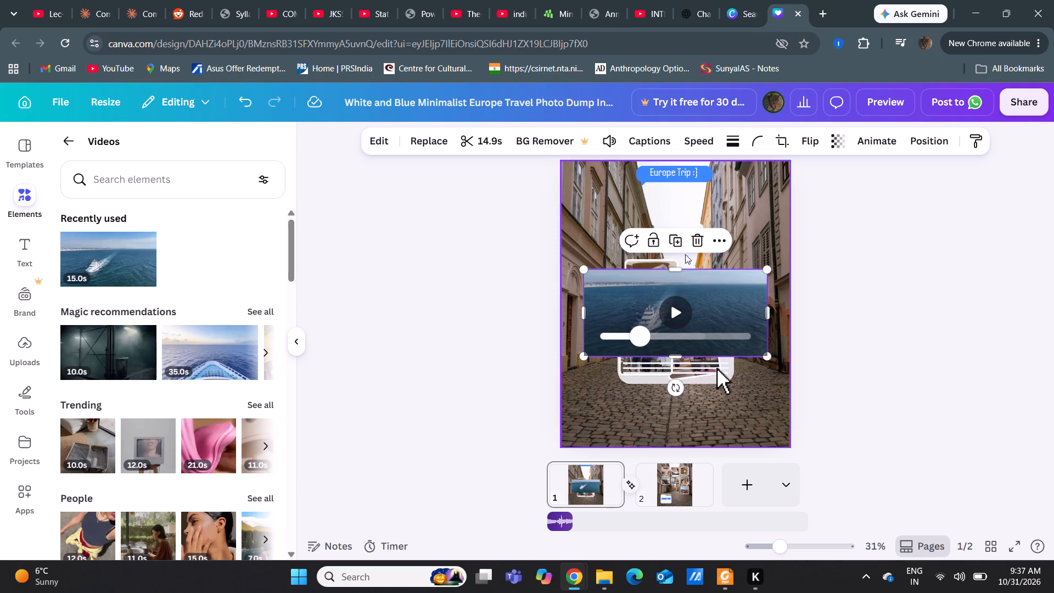
pyautogui.moveTo(696, 290); pyautogui.dragTo(689, 385)
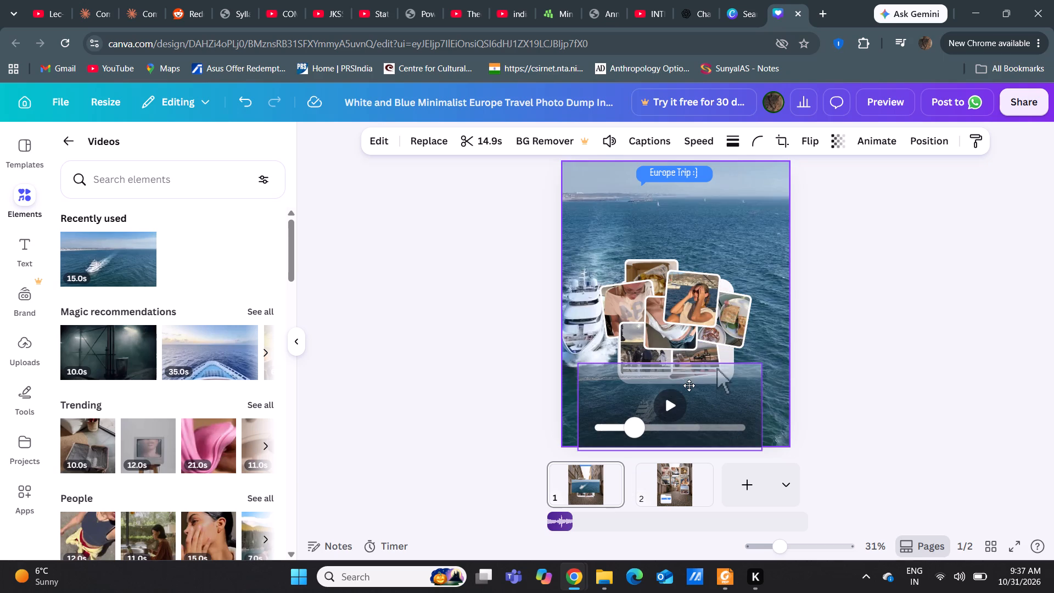
pyautogui.moveTo(689, 385); pyautogui.dragTo(677, 382)
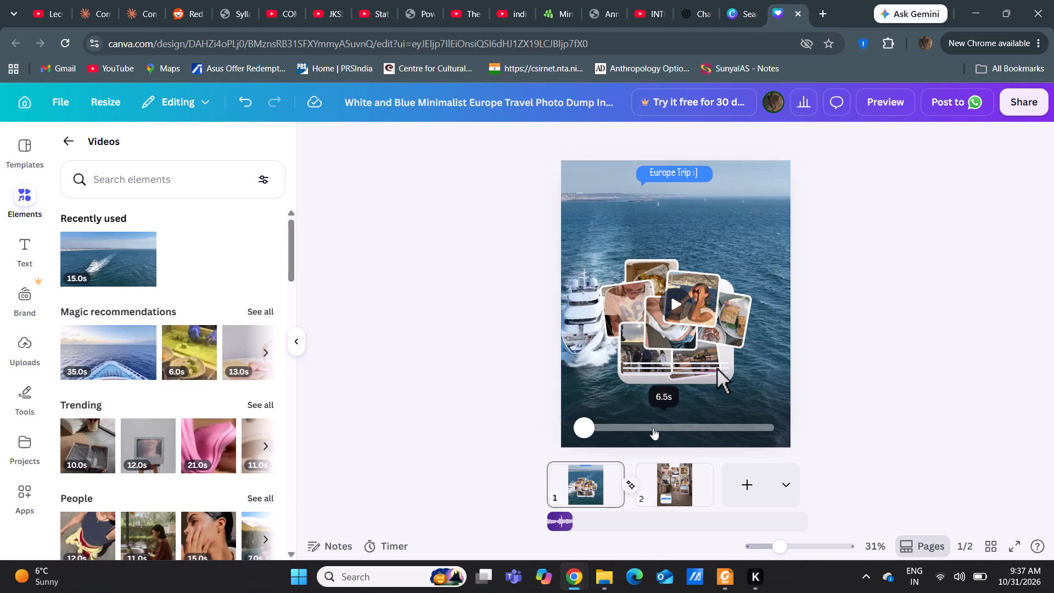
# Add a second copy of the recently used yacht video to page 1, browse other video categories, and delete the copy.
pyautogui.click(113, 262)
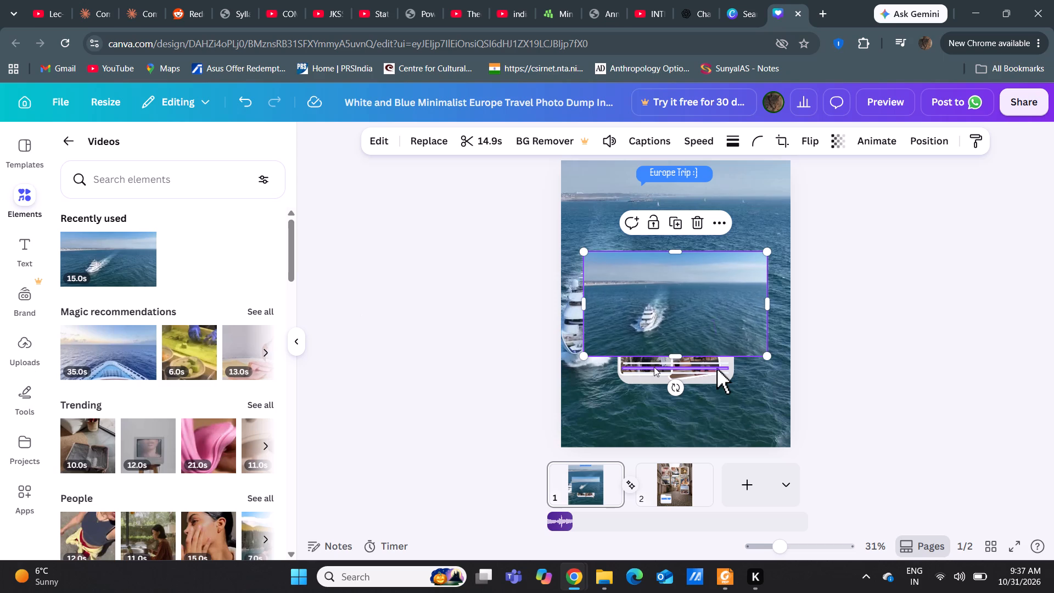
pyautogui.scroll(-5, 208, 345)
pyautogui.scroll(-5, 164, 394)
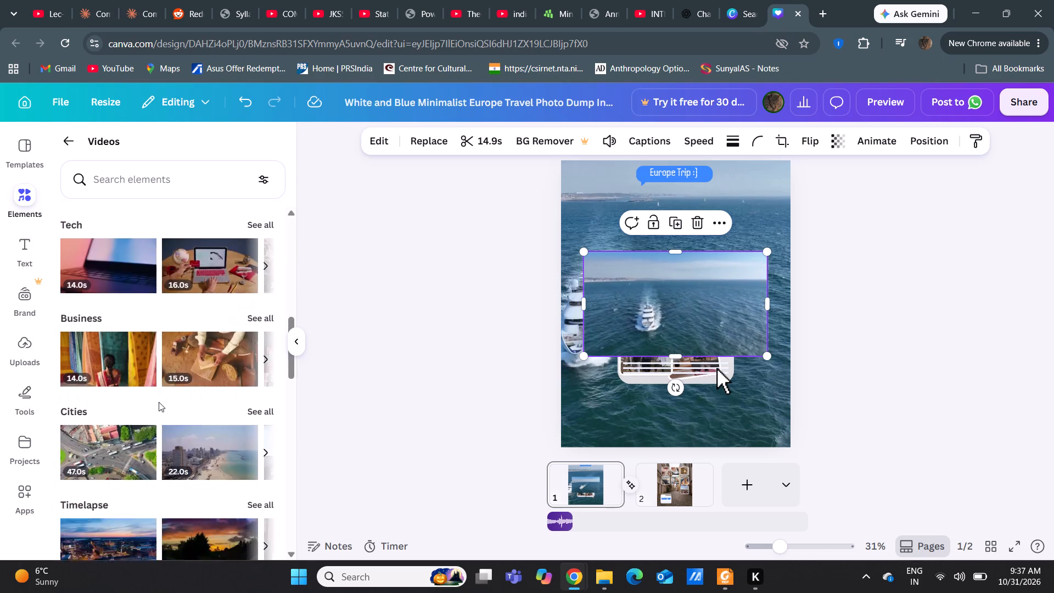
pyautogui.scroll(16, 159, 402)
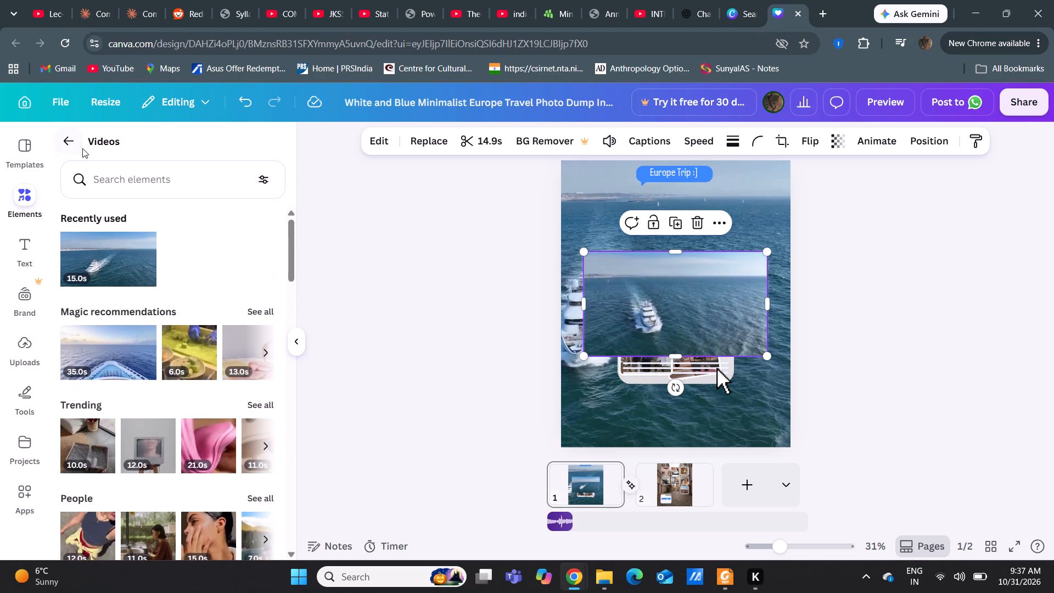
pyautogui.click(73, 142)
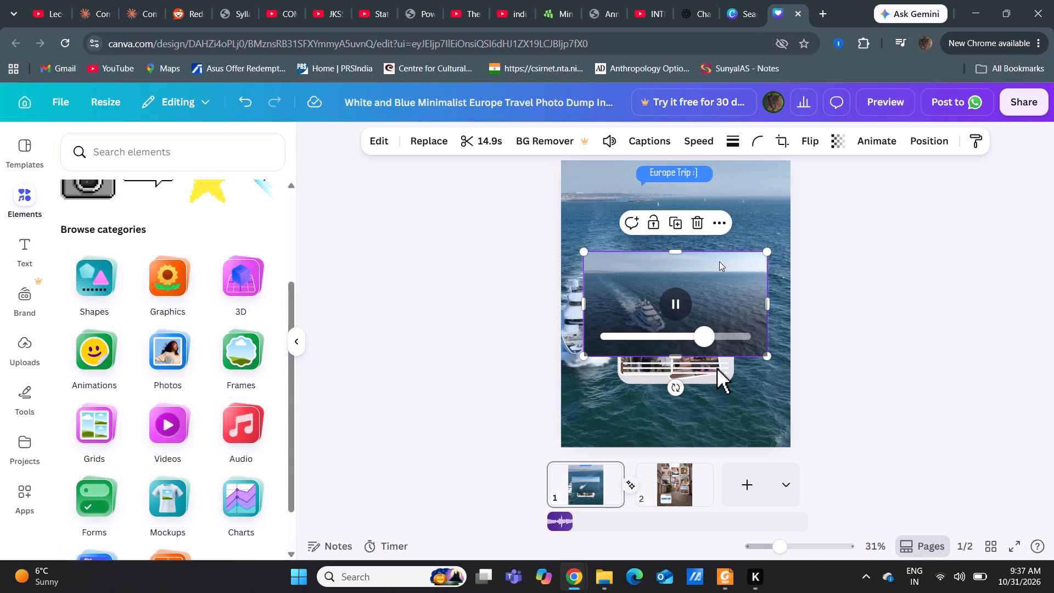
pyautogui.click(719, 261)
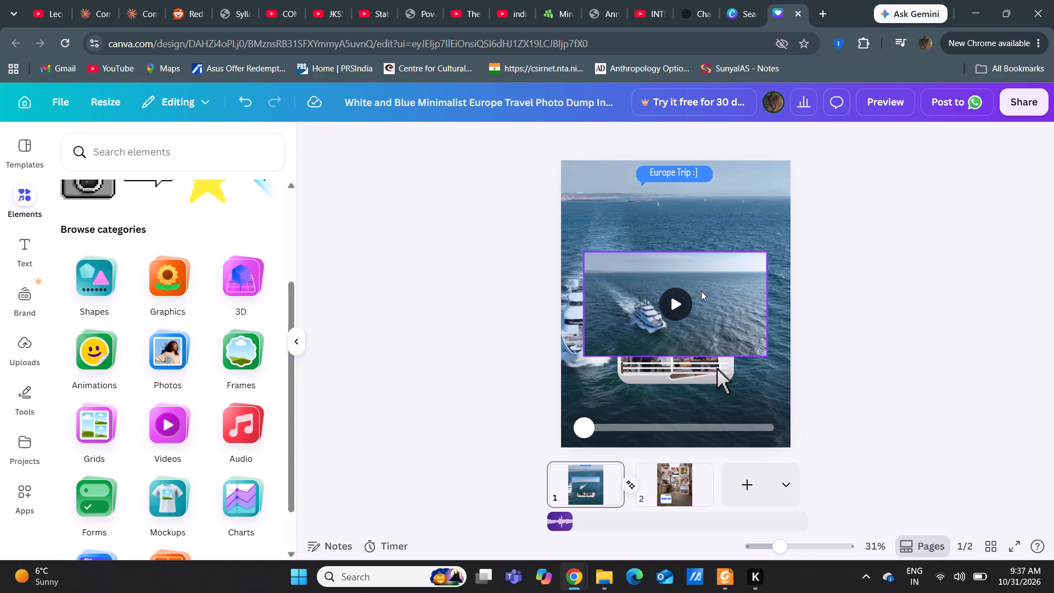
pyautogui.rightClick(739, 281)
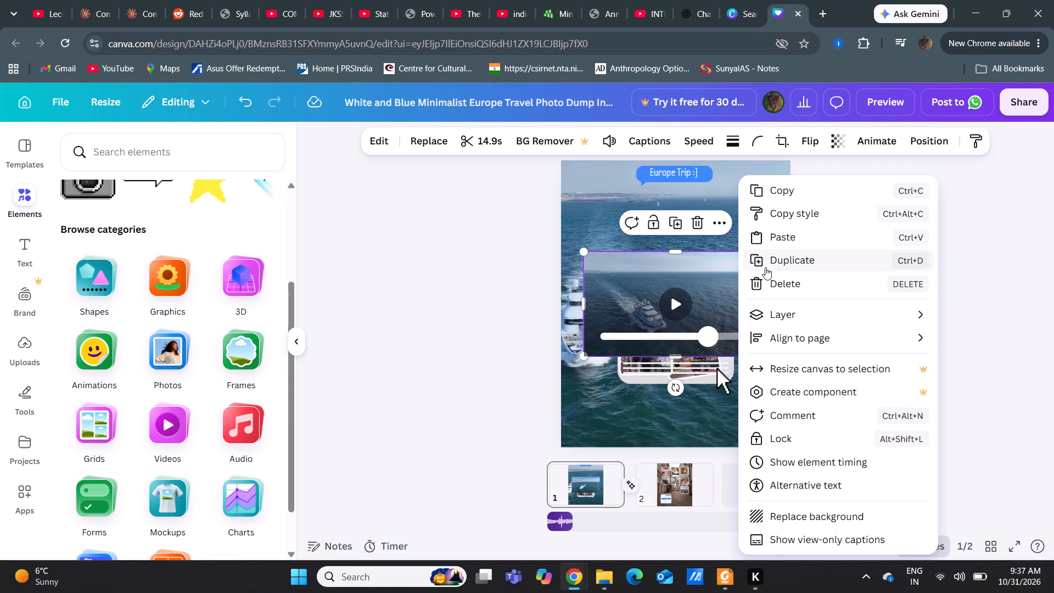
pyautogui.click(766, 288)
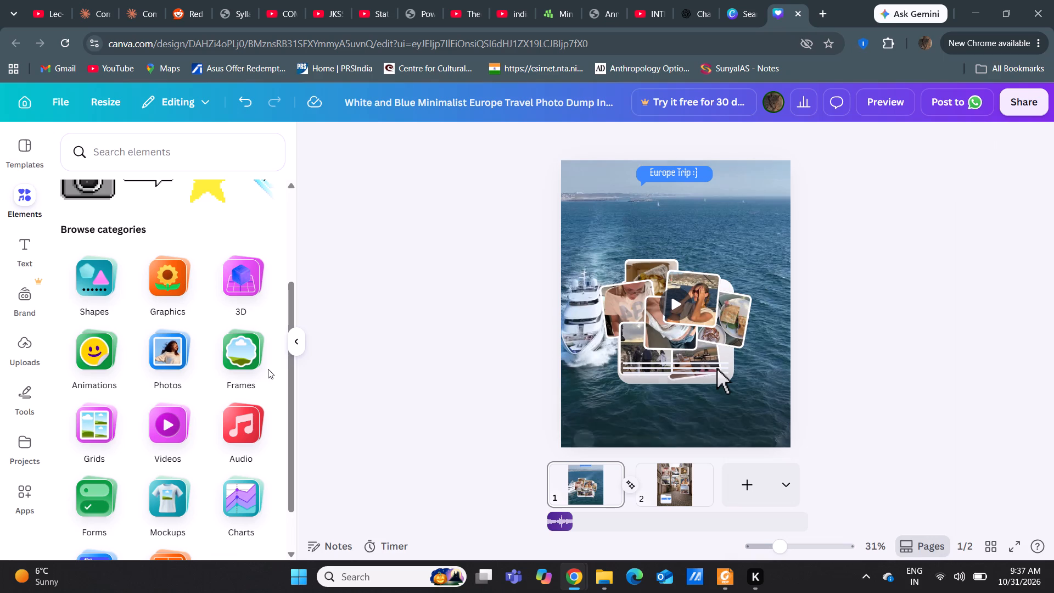
# Preview the "Upbeat Upbeat" track by BFCMUSIC from the Upbeat audio category and add it to the design.
pyautogui.click(238, 447)
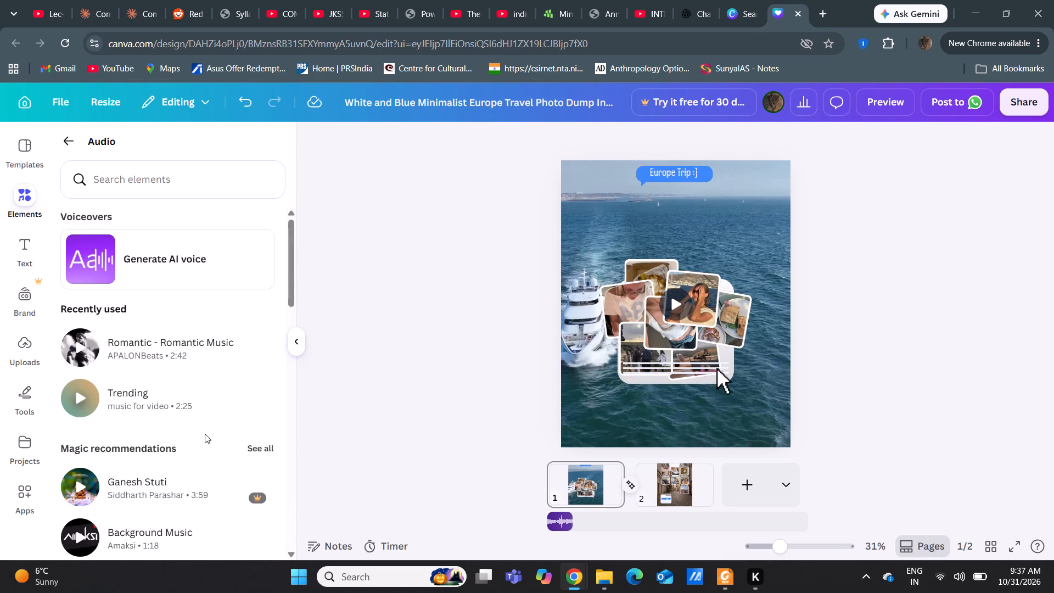
pyautogui.scroll(-3, 205, 434)
pyautogui.scroll(-1, 104, 441)
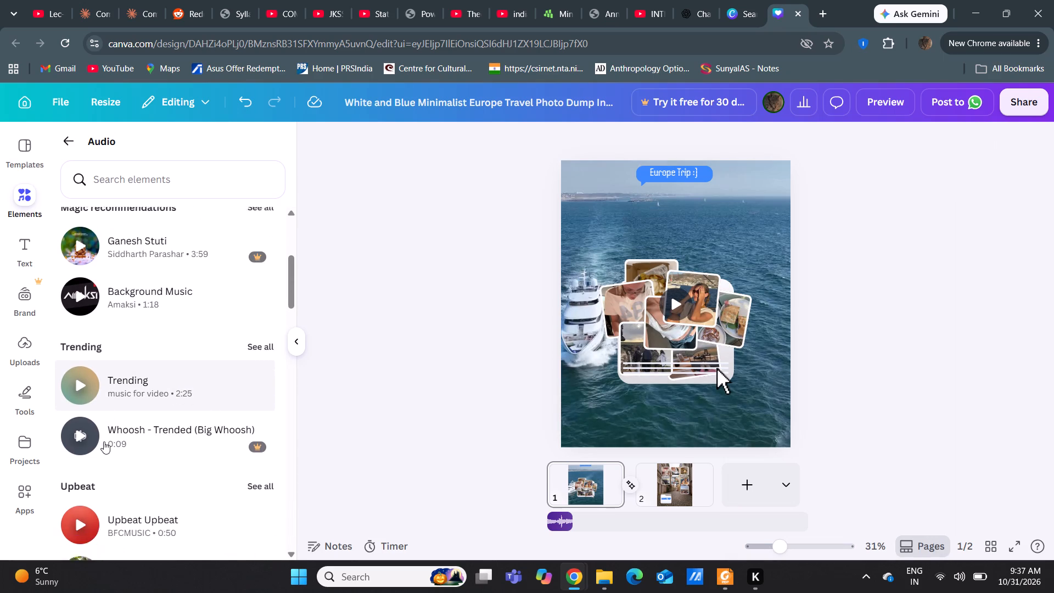
pyautogui.scroll(-2, 86, 429)
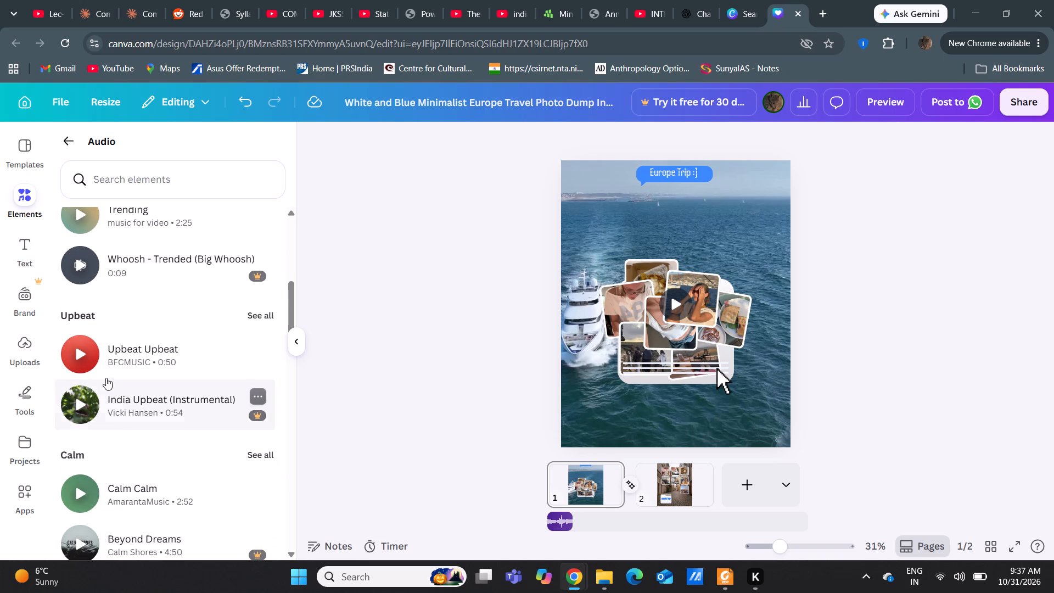
pyautogui.click(79, 350)
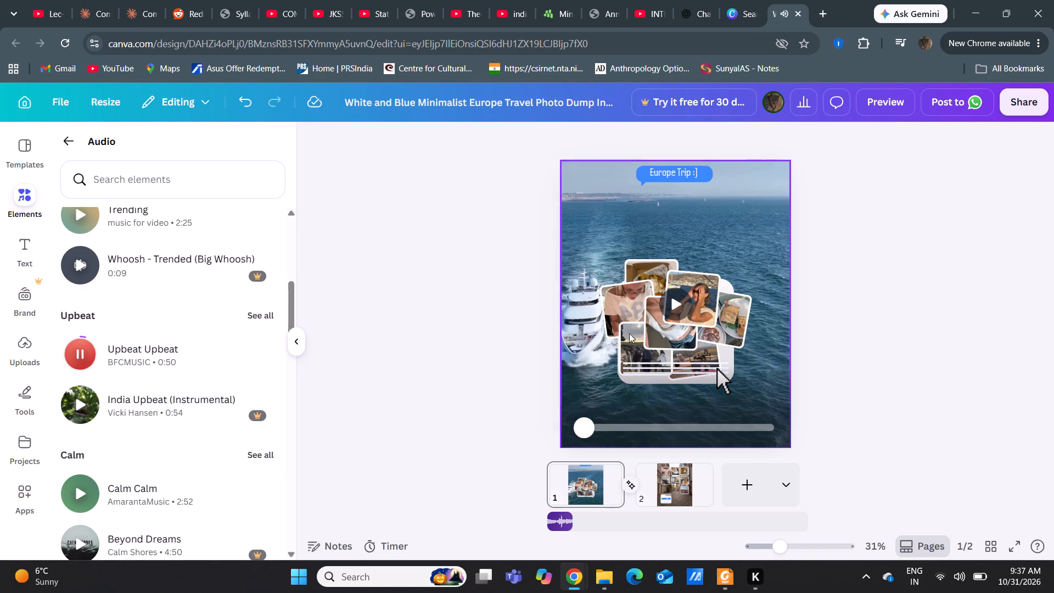
pyautogui.click(676, 301)
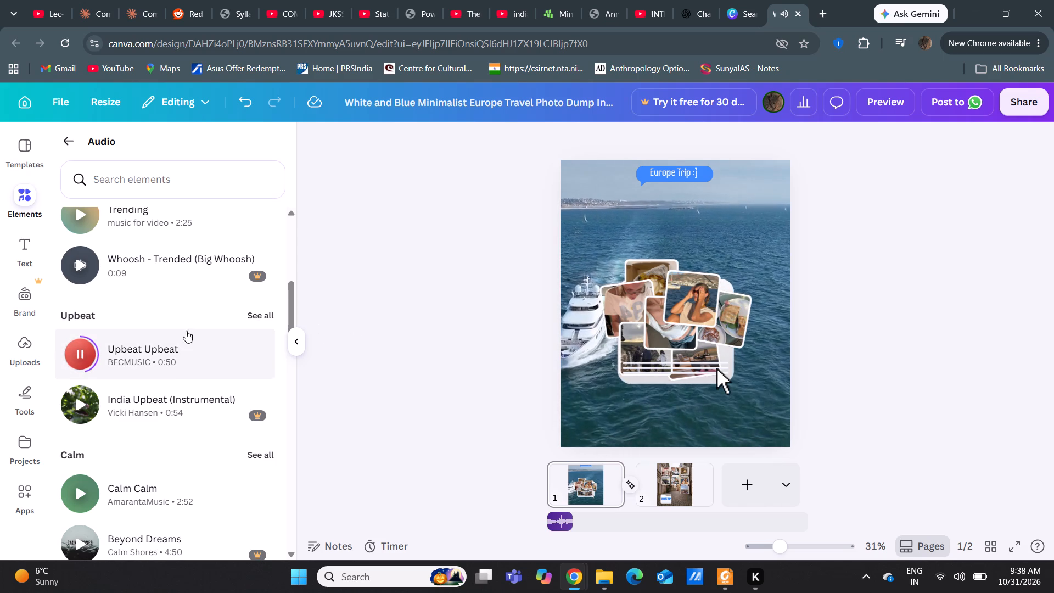
pyautogui.click(198, 361)
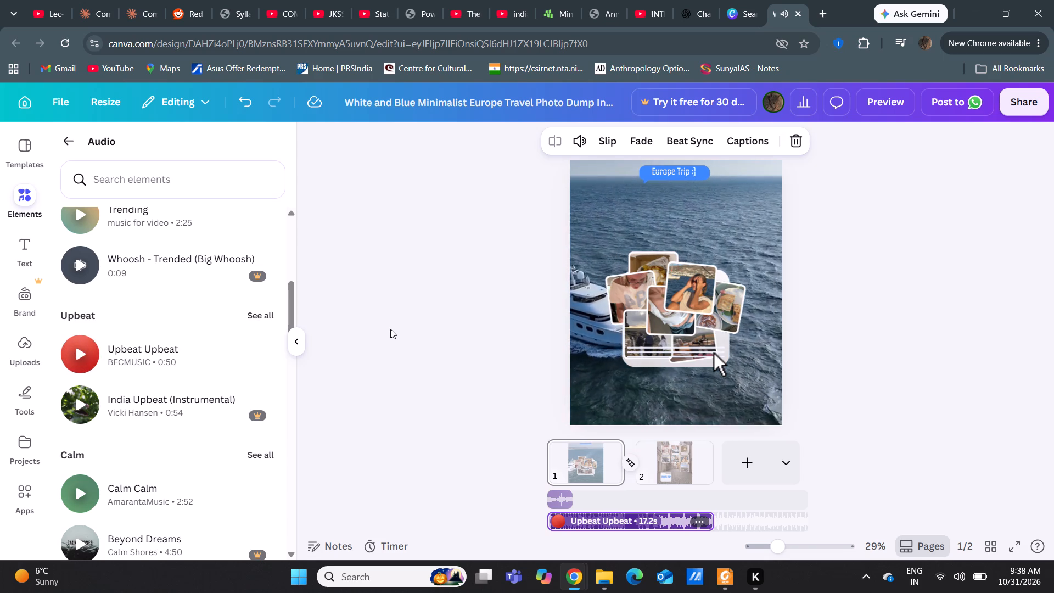
pyautogui.click(390, 329)
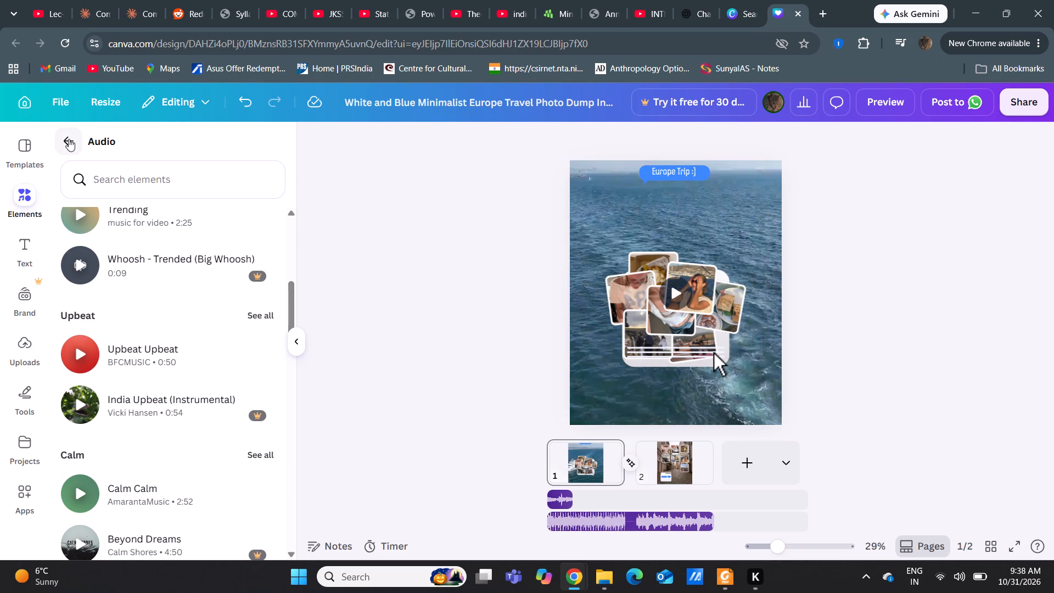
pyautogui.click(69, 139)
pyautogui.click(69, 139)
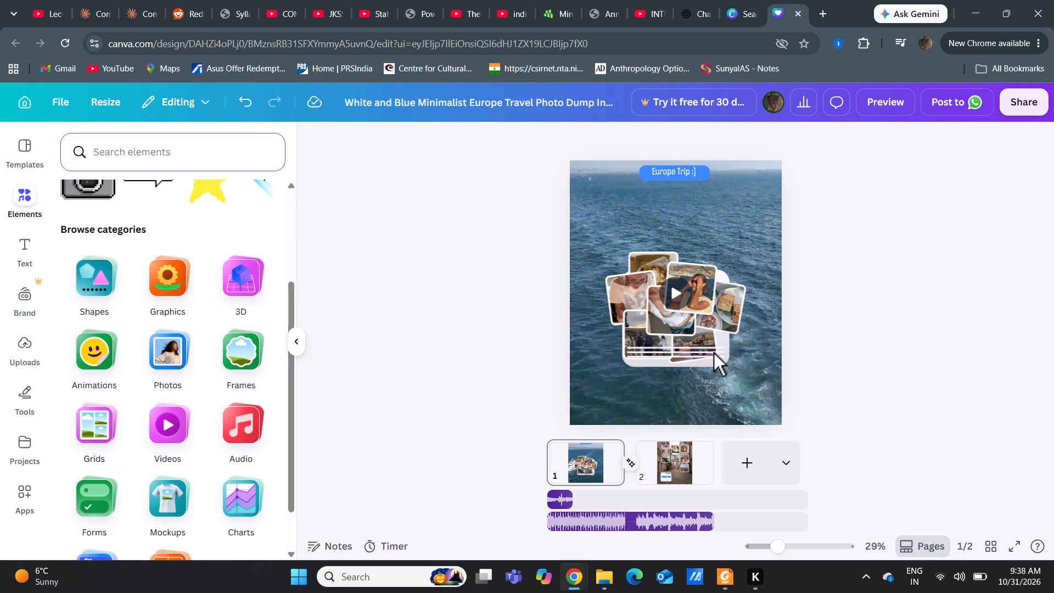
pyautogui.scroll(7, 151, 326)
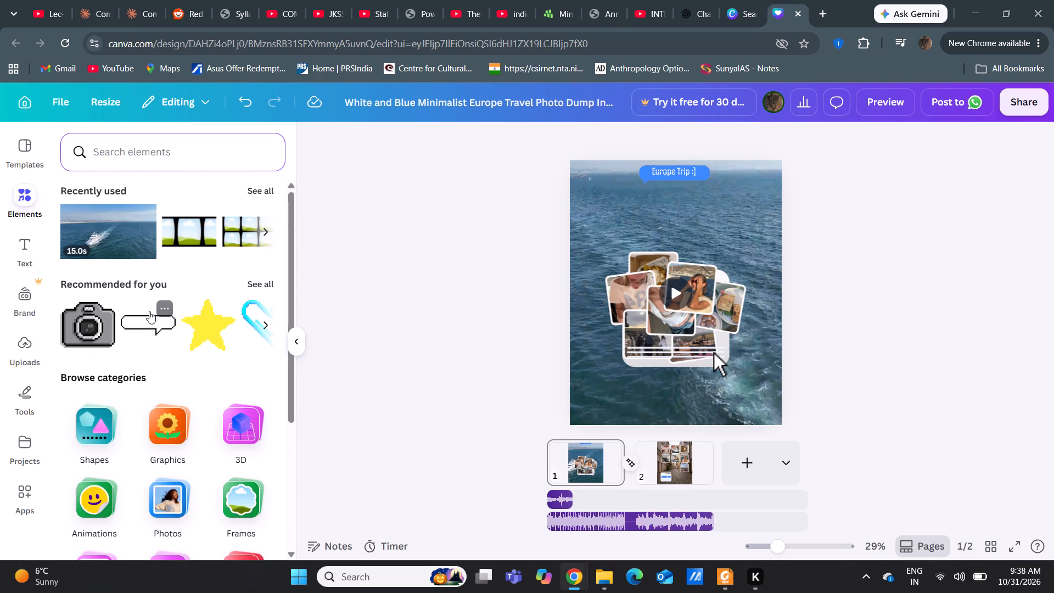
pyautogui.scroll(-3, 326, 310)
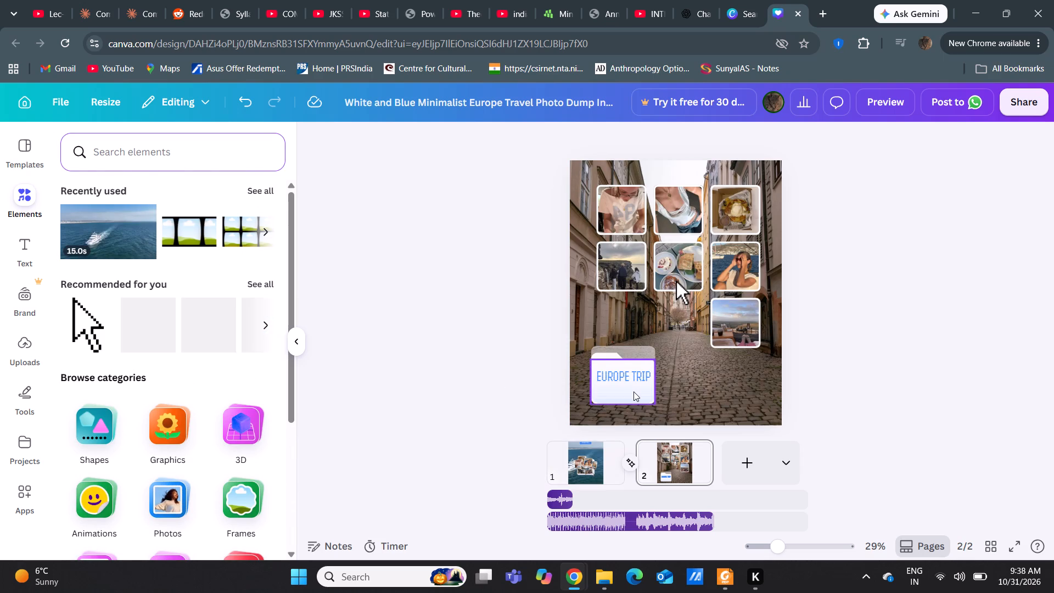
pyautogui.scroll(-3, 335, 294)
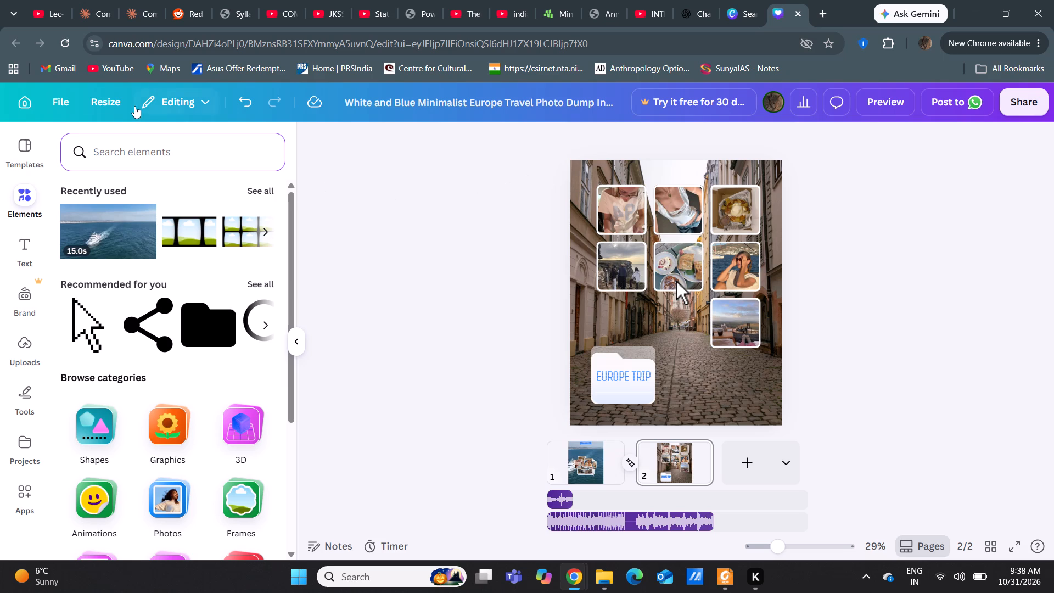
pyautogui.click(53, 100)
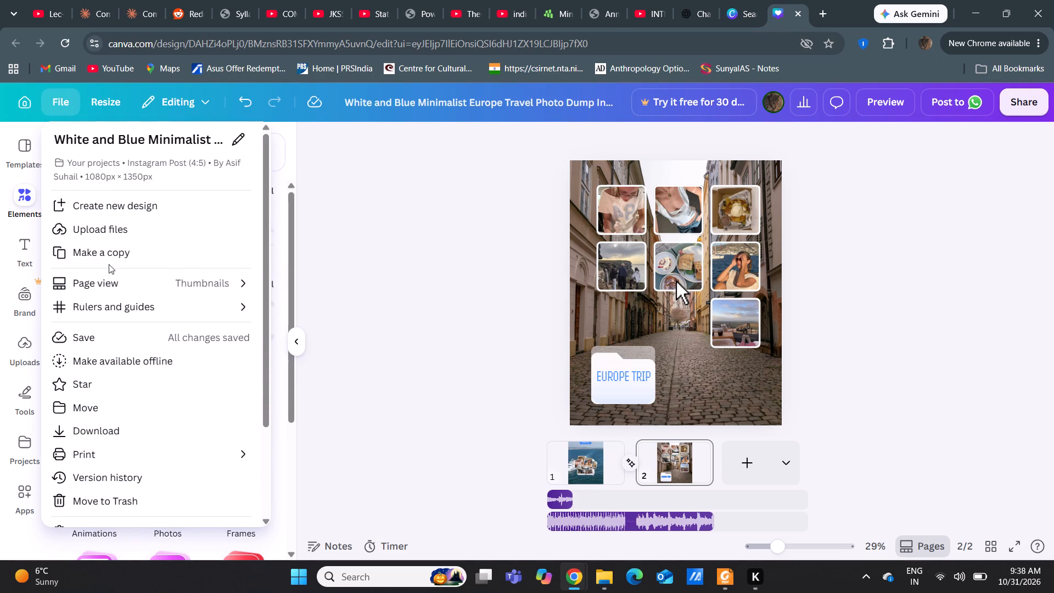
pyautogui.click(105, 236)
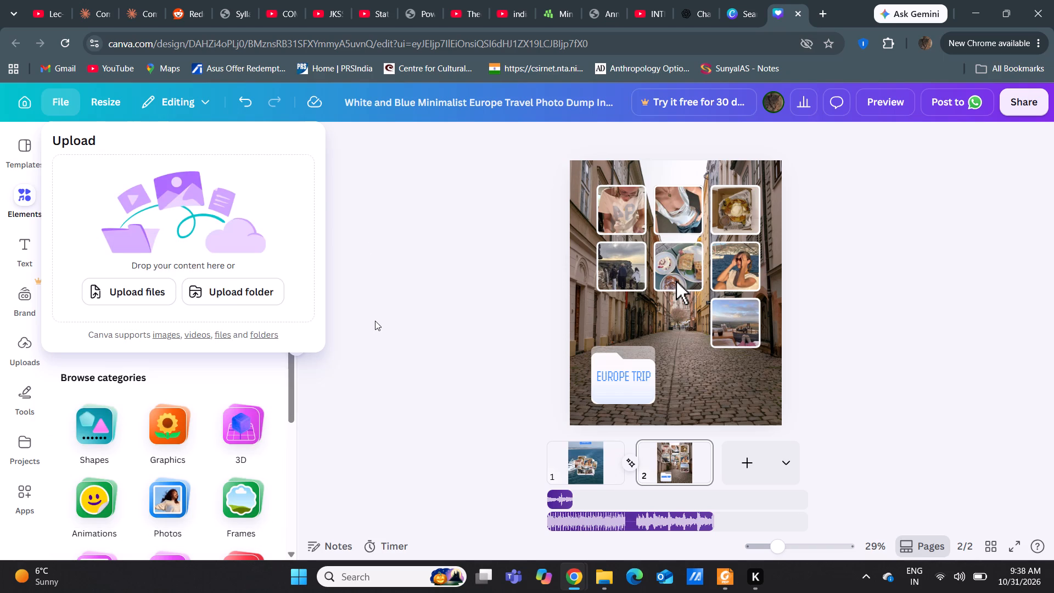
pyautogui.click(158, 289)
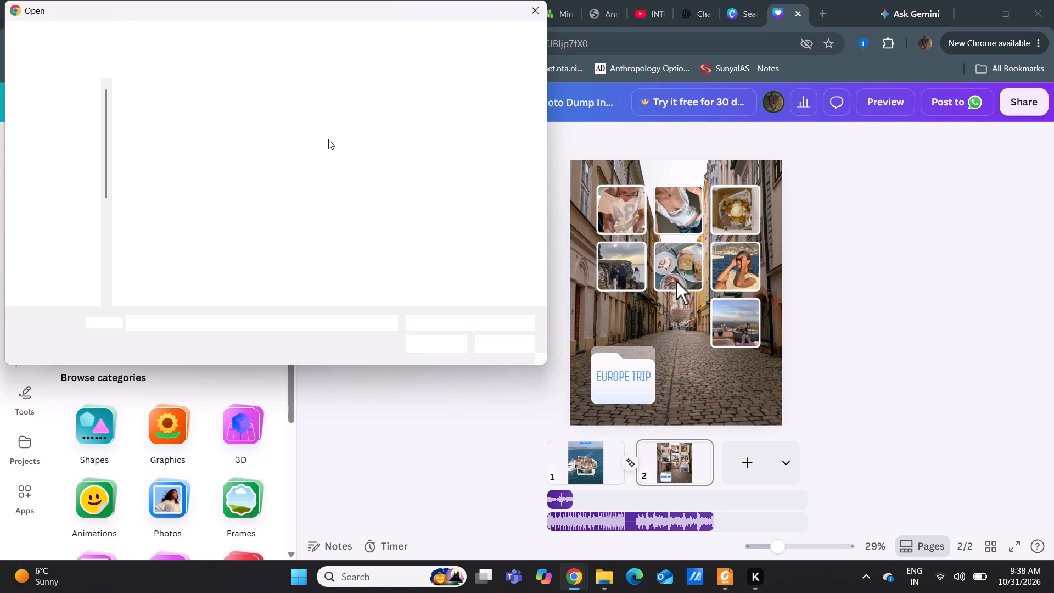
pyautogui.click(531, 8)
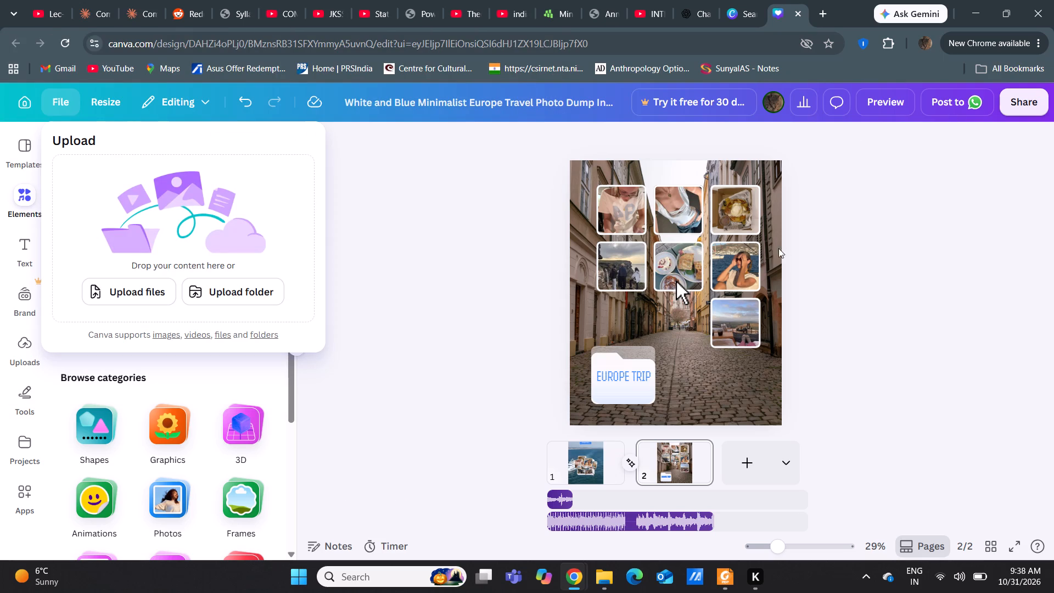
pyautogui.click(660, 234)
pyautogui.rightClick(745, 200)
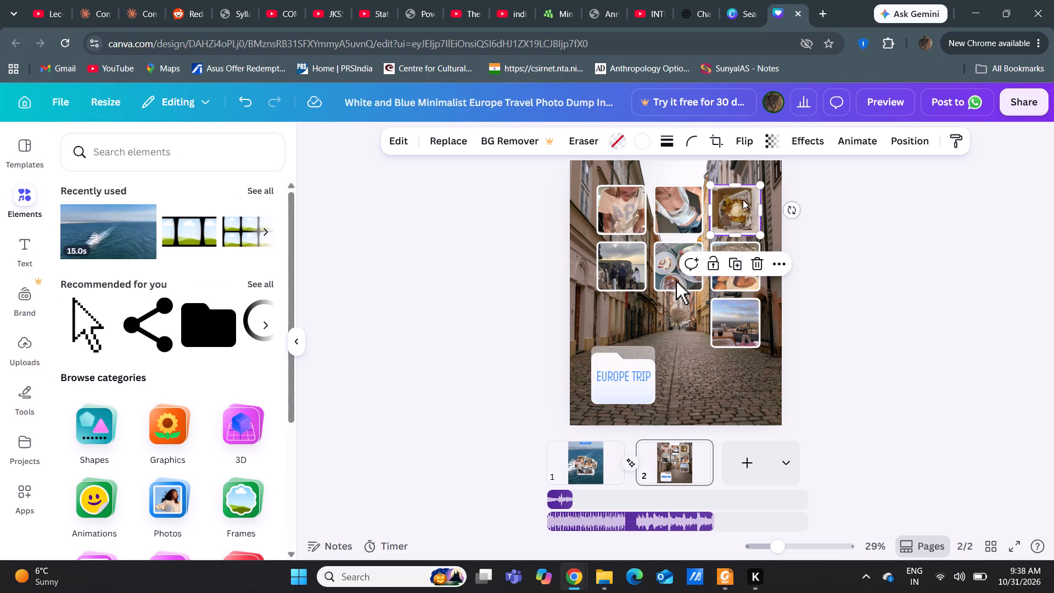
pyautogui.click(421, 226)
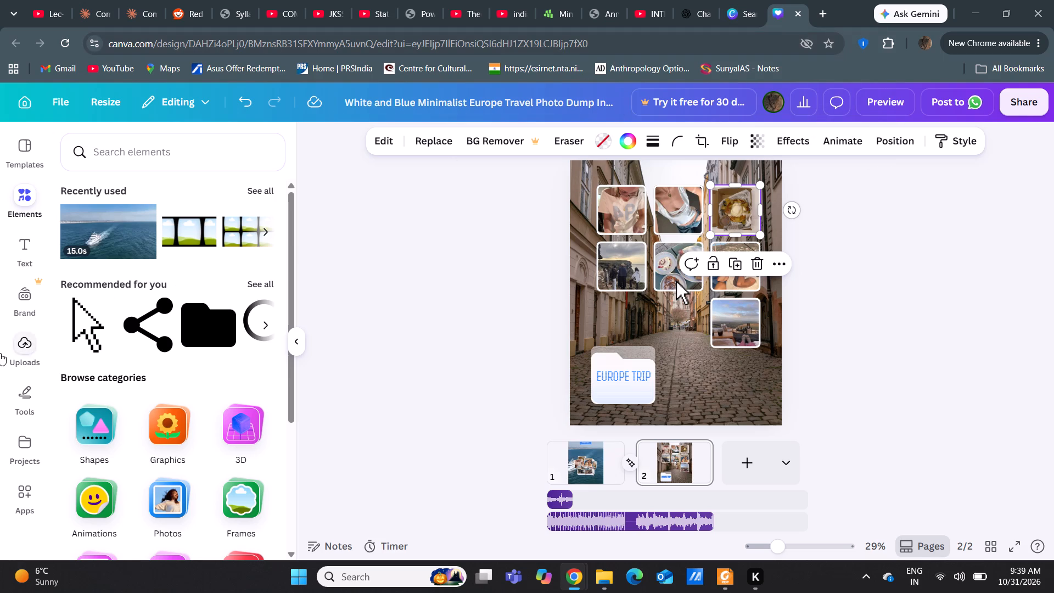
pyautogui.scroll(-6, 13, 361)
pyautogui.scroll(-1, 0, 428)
# Browse your projects and open the options of the White and Blue Minimalist Europe travel design.
pyautogui.click(35, 456)
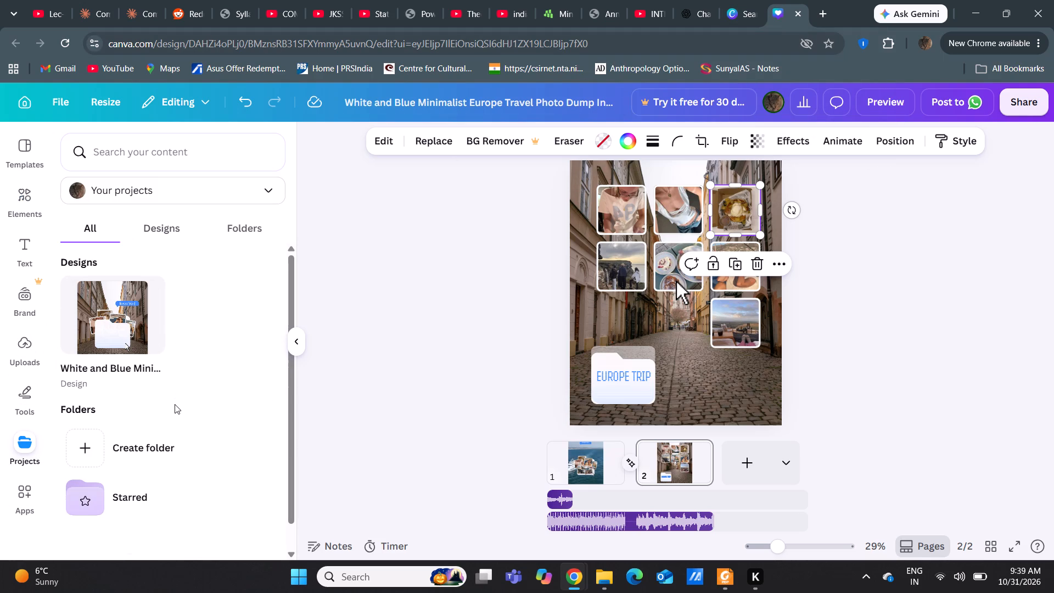
pyautogui.click(152, 445)
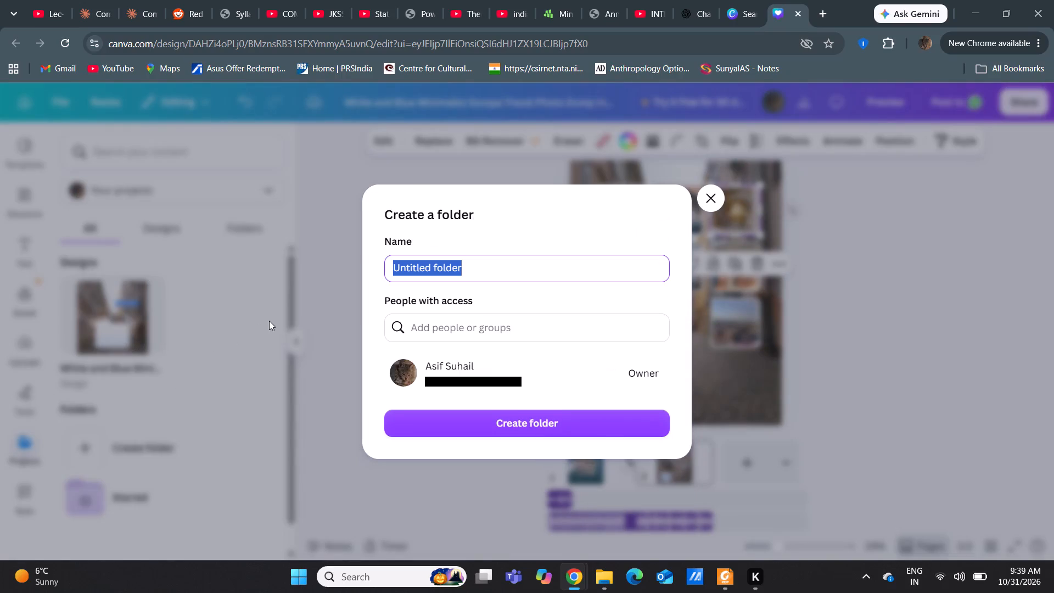
pyautogui.click(710, 200)
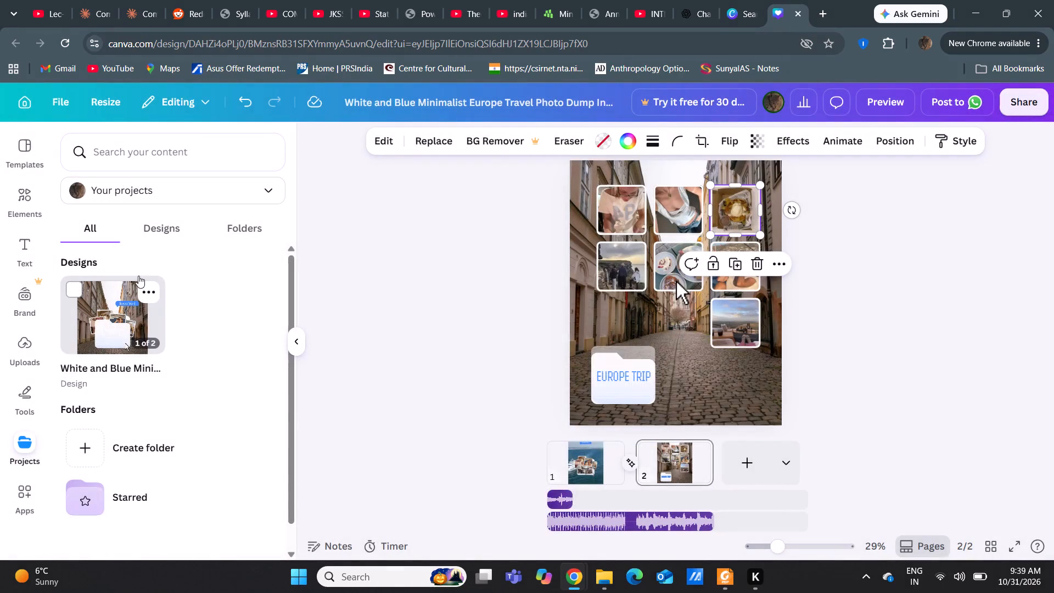
pyautogui.click(163, 296)
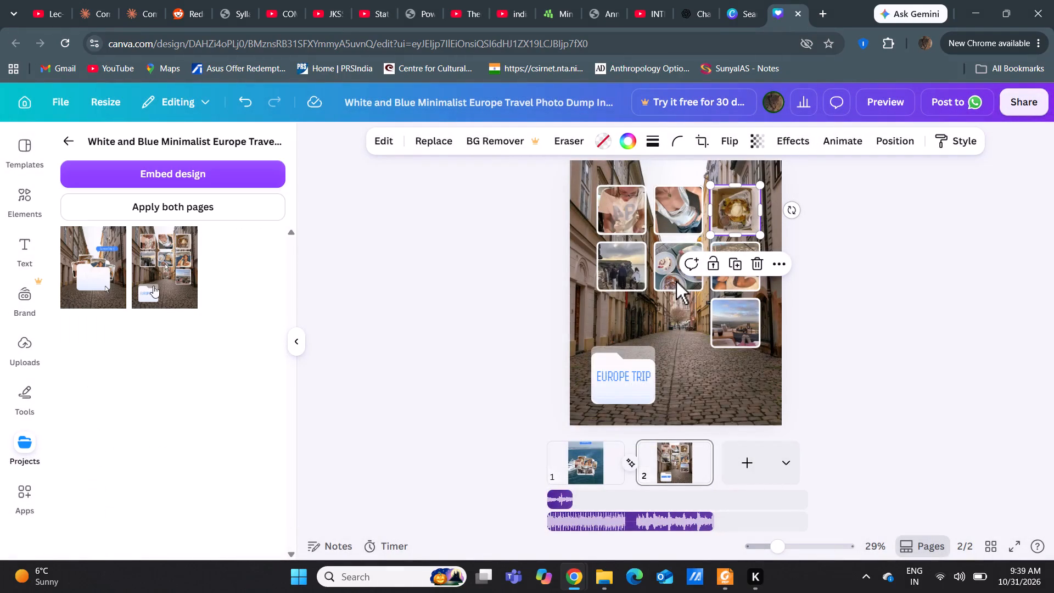
pyautogui.rightClick(153, 286)
pyautogui.click(65, 137)
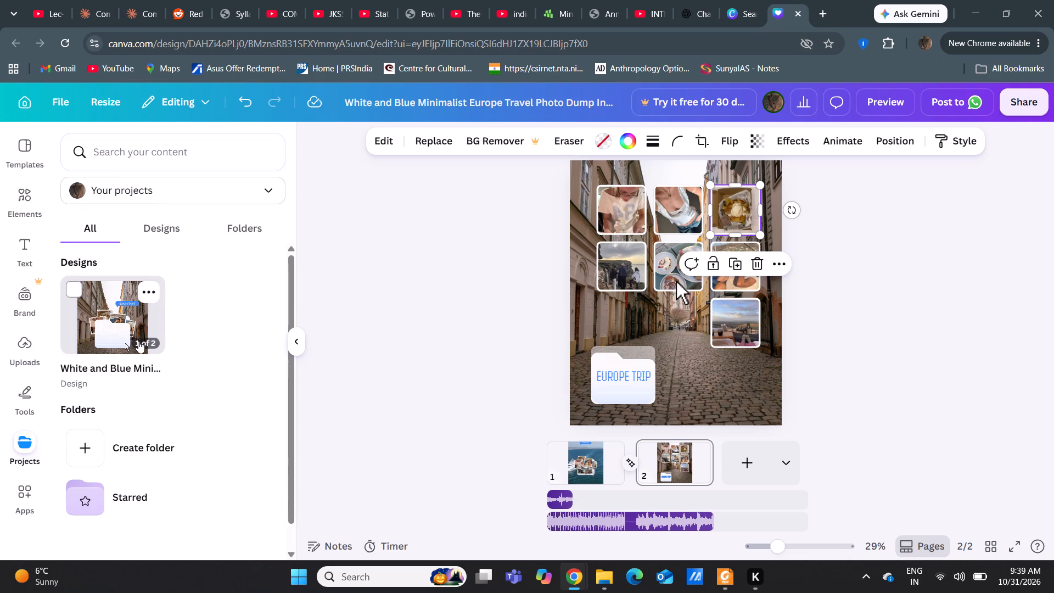
pyautogui.click(138, 298)
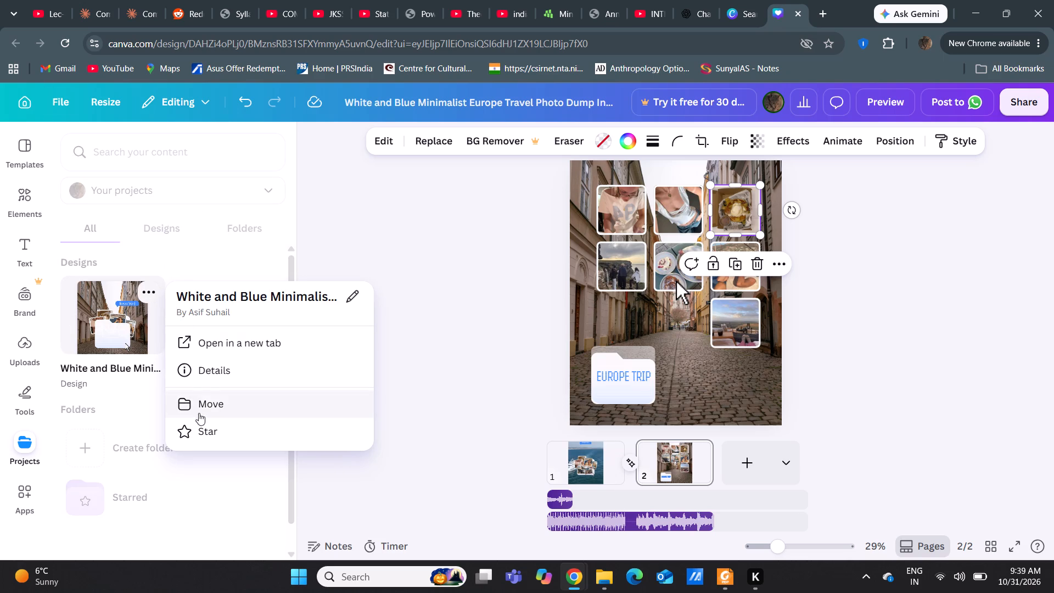